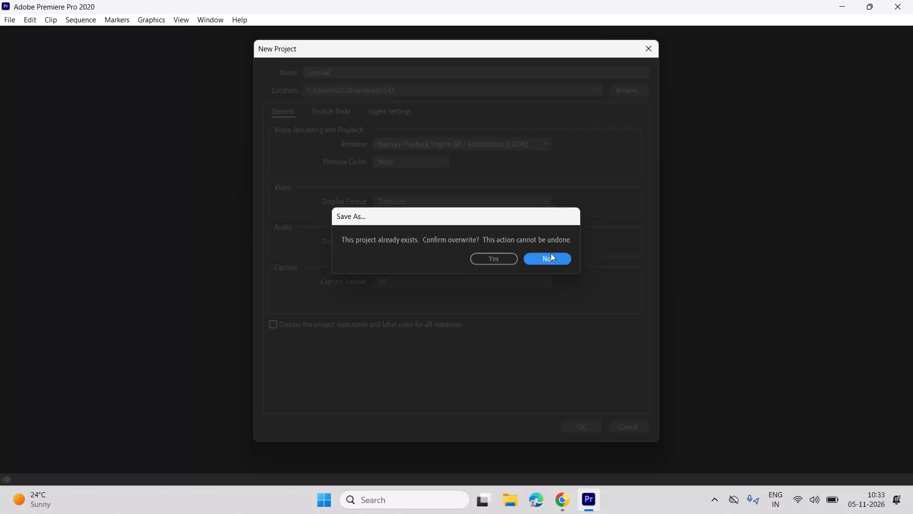
Decline overwriting the existing project, name the new project mixki instead, and create it in the Downloads\541 folder.
left_click(549, 254)
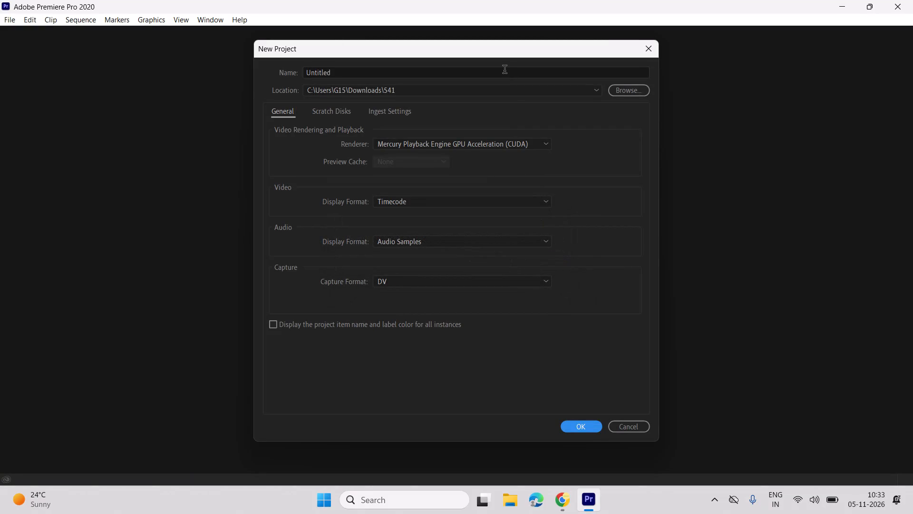
left_click(505, 70)
key("BackSpace")
key("BackSpace")
key("BackSpace")
key("BackSpace")
key("BackSpace")
key("BackSpace")
key("BackSpace")
key("BackSpace")
key("BackSpace")
key("BackSpace")
key("BackSpace")
key("BackSpace")
key("BackSpace")
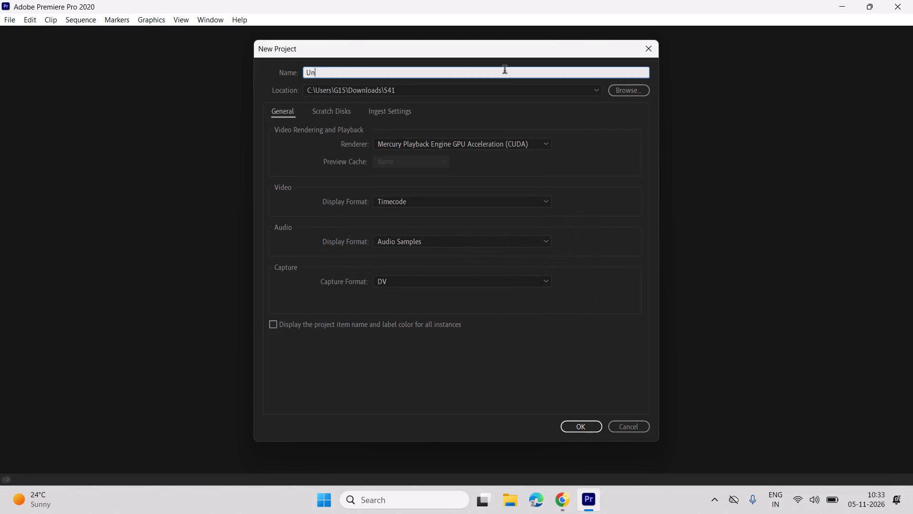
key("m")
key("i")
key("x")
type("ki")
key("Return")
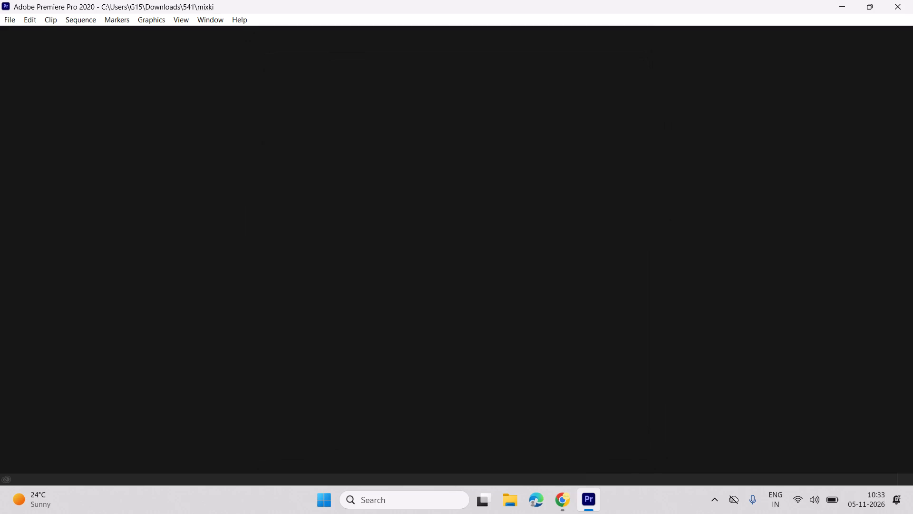
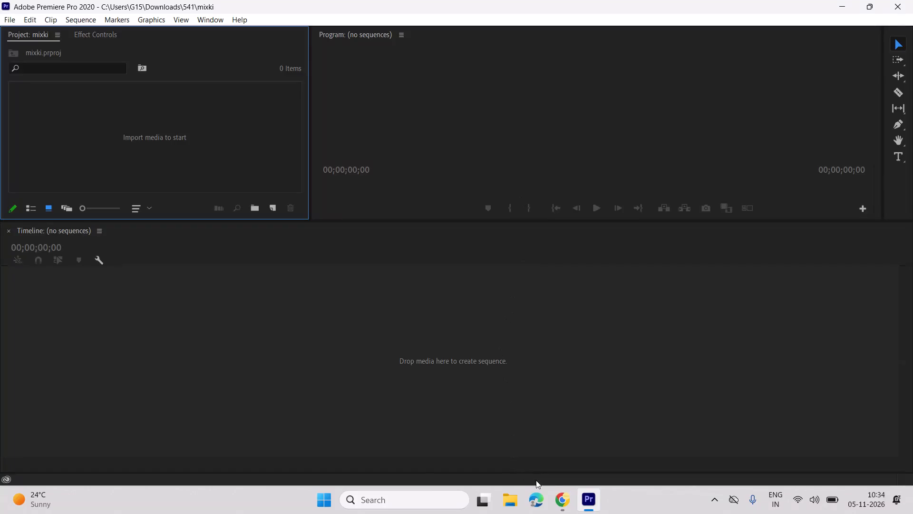
Switch to Google Chrome, open a window under the Krishna profile, and close the other profile's window.
left_click(563, 500)
left_click(816, 40)
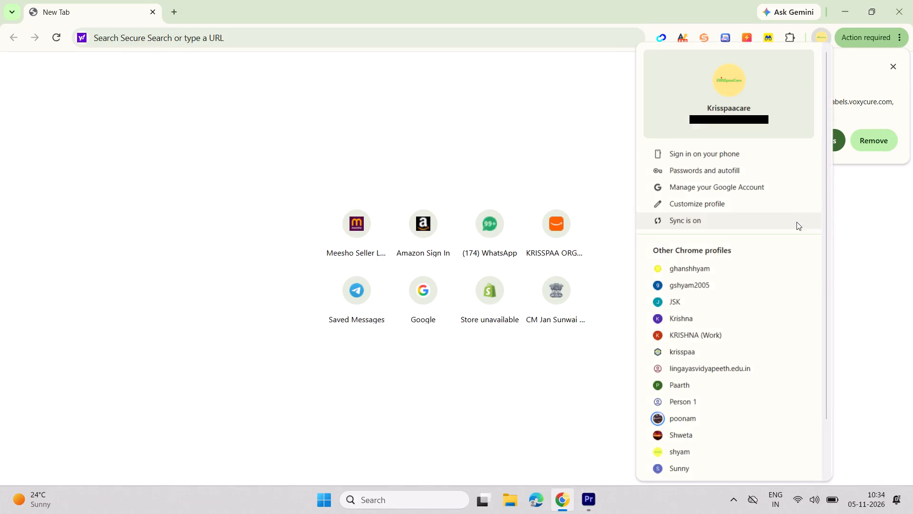
left_click(716, 317)
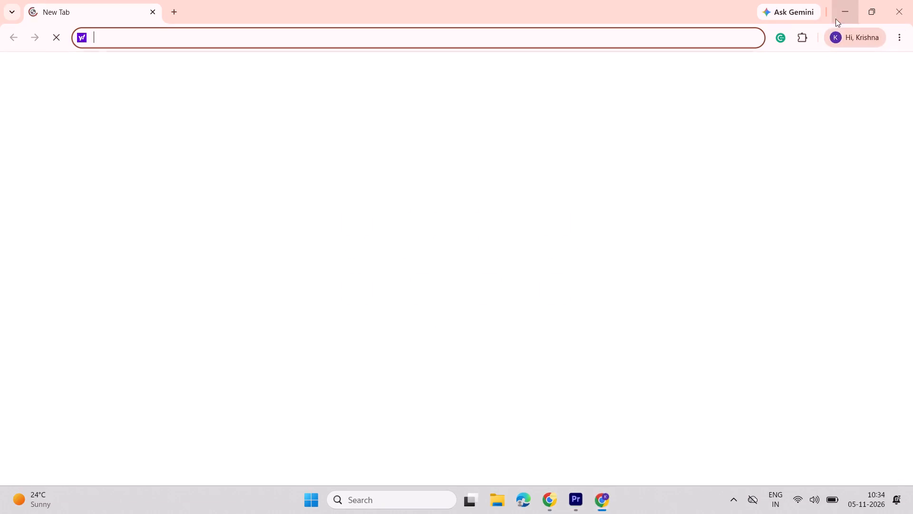
left_click(847, 10)
left_click(911, 0)
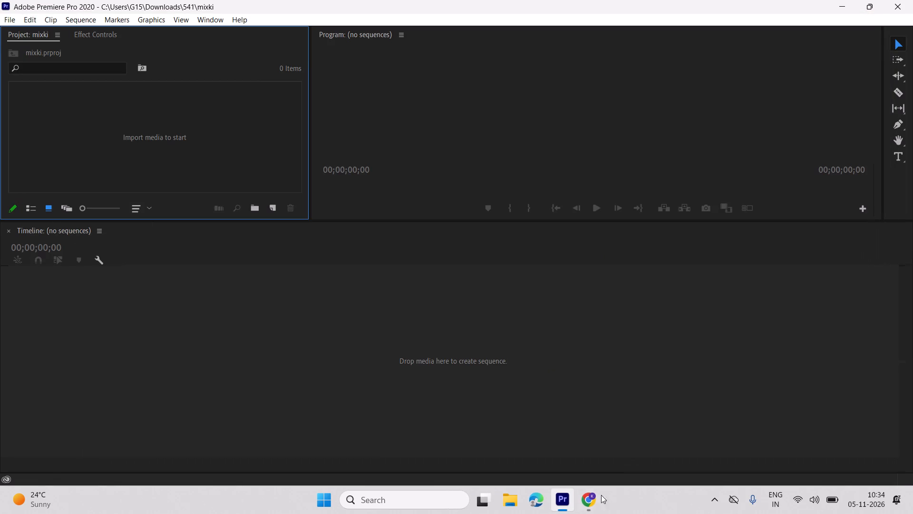
double_click(237, 161)
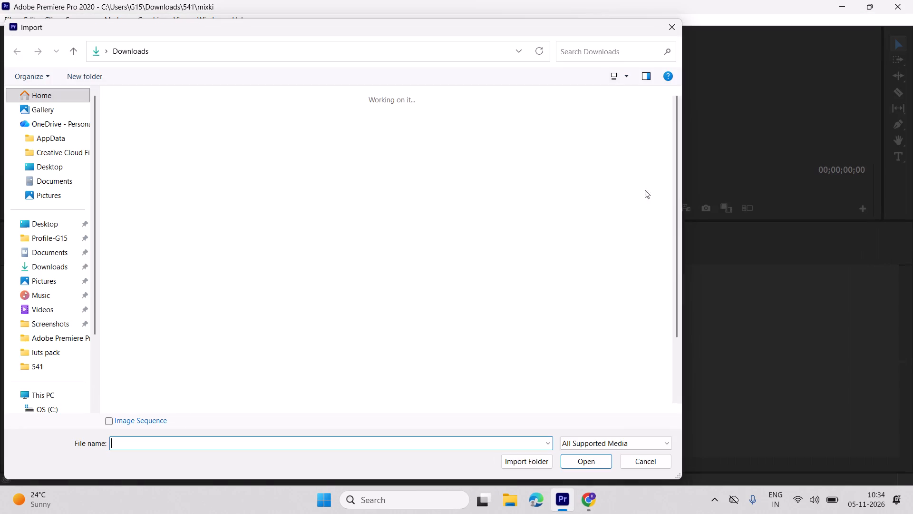
left_click(667, 32)
Open Mixkit's free Premiere Pro templates in Chrome and go to the YouTube category.
left_click(594, 498)
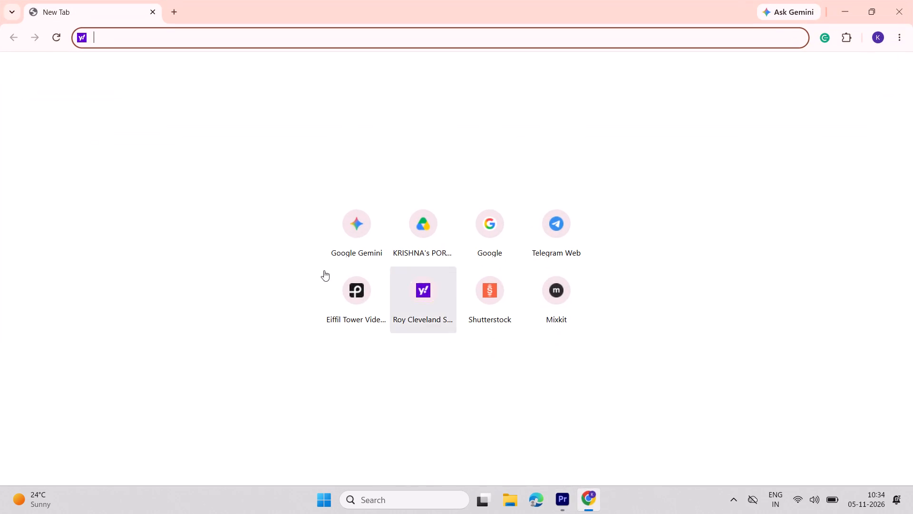
type("mi")
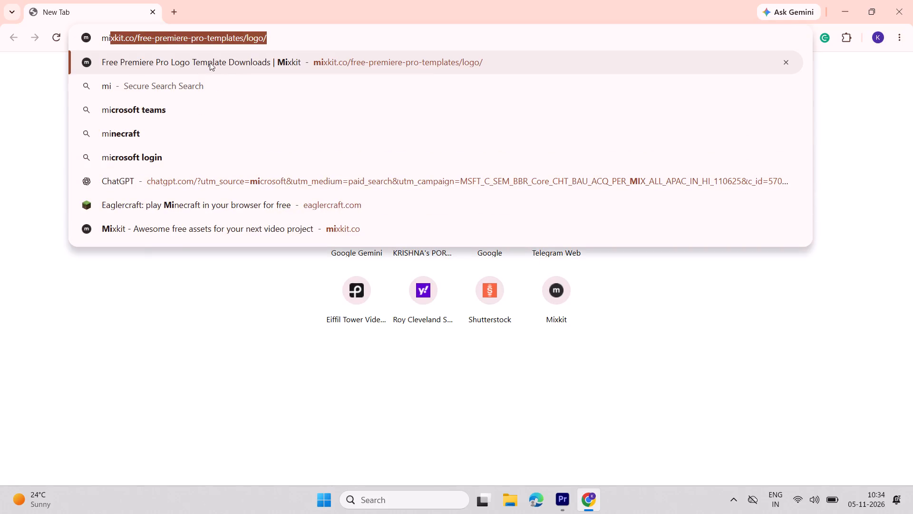
left_click(210, 62)
scroll(355, 343, "down", 7)
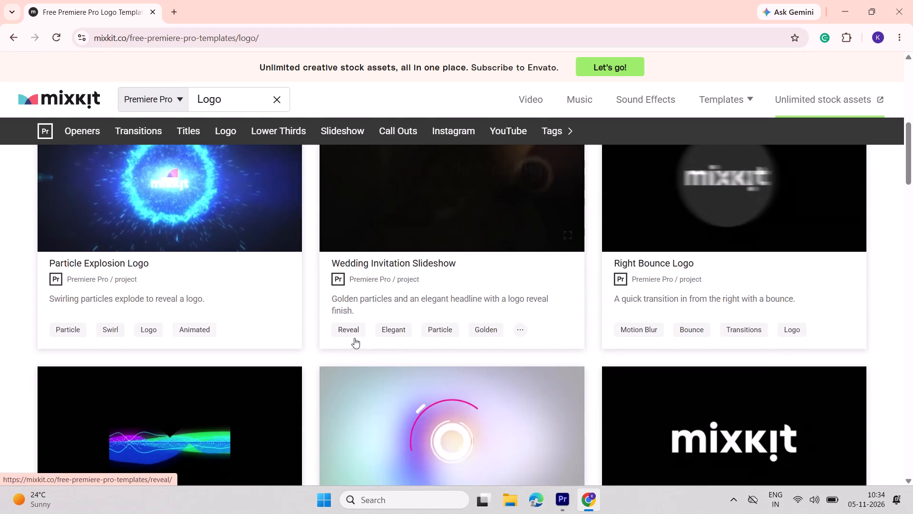
scroll(365, 335, "down", 3)
scroll(369, 326, "up", 5)
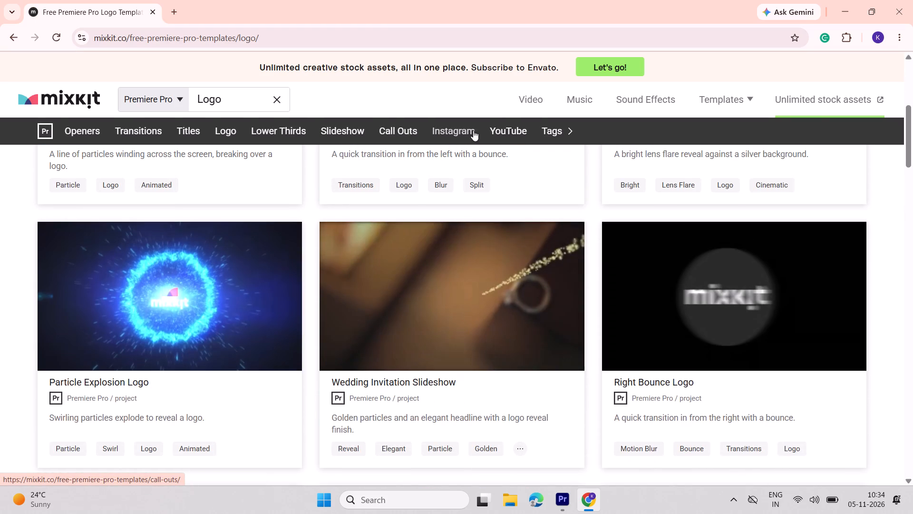
left_click(511, 135)
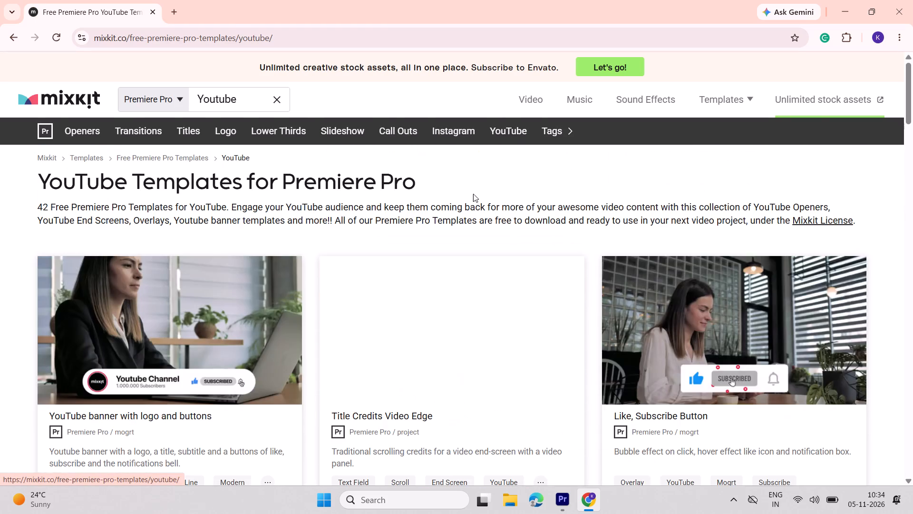
Download the free "YouTube banner with logo and buttons" template and close the browser.
scroll(441, 236, "down", 3)
left_click(214, 194)
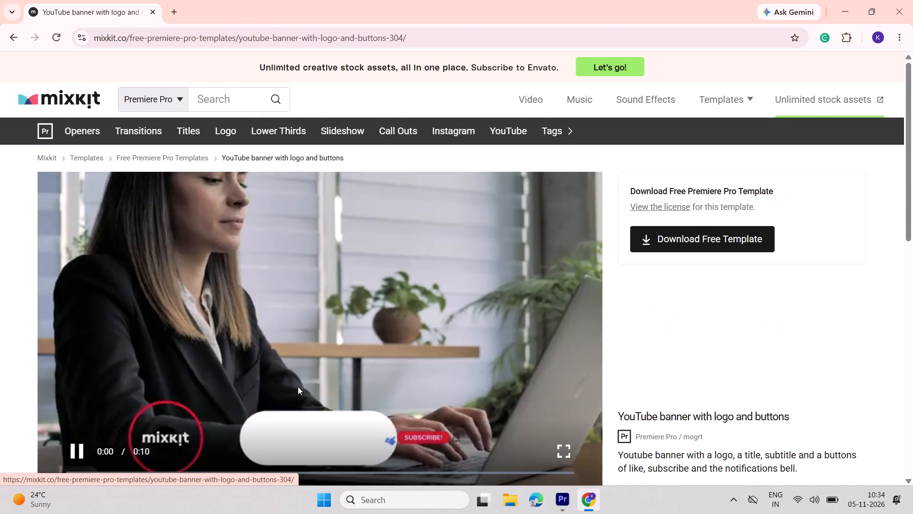
left_click(758, 250)
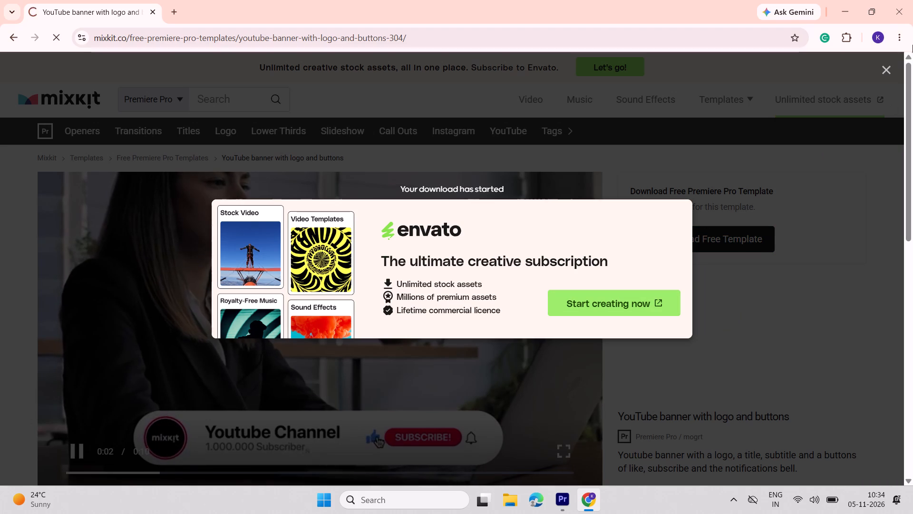
left_click(884, 73)
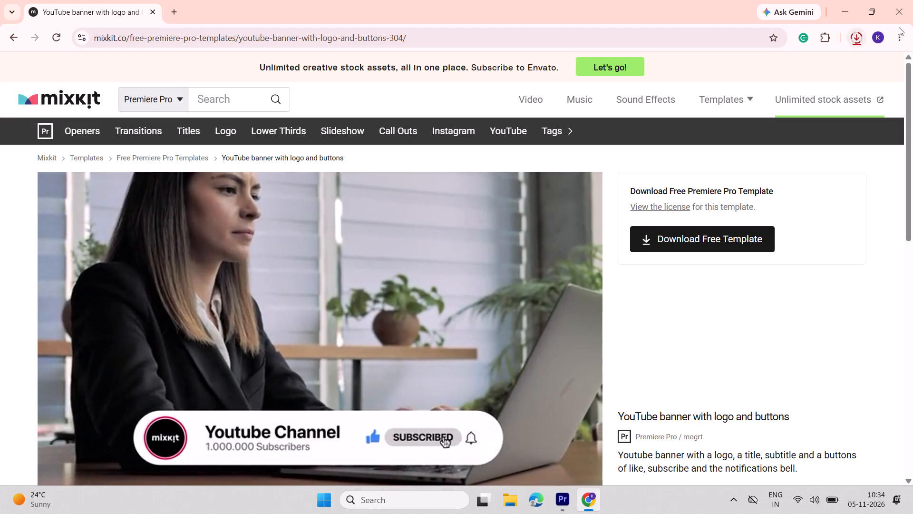
left_click(901, 13)
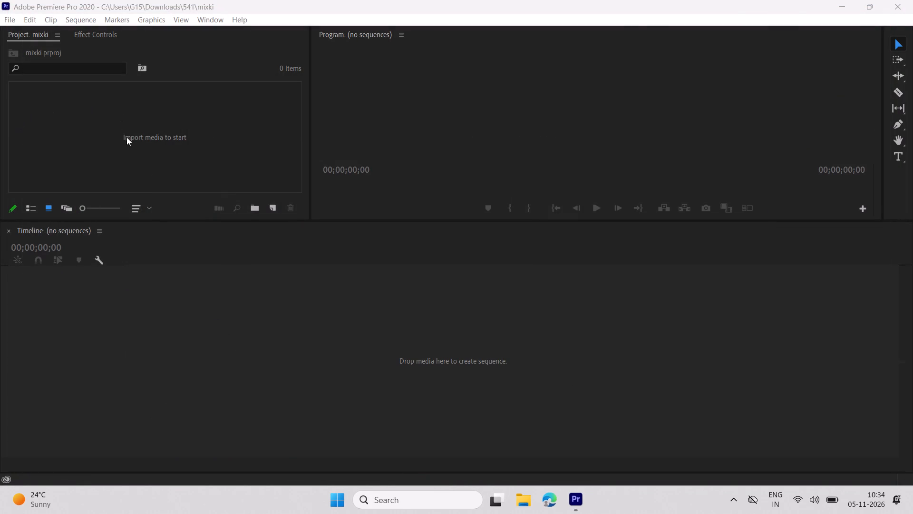
Extract the mixkit-youtube-banner-with-logo-and-buttons-304 archive into its own folder within Downloads using File Explorer.
left_click(529, 513)
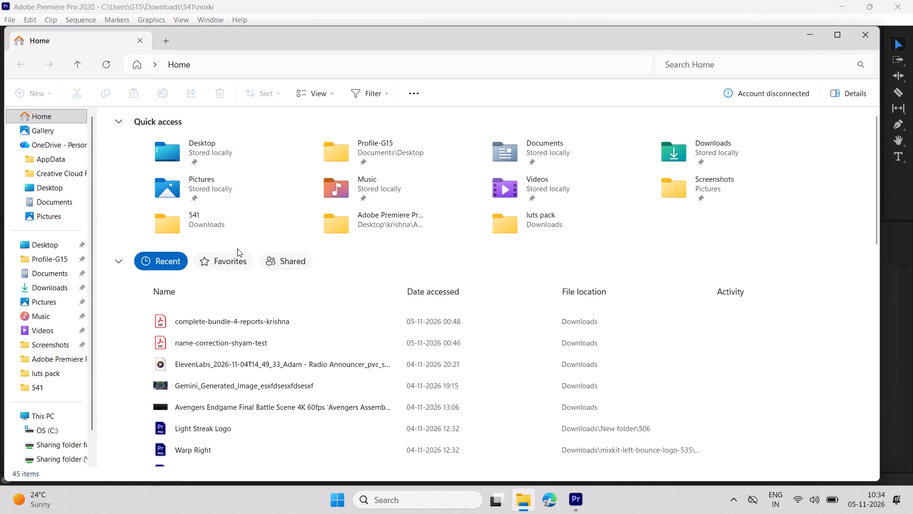
left_click(70, 268)
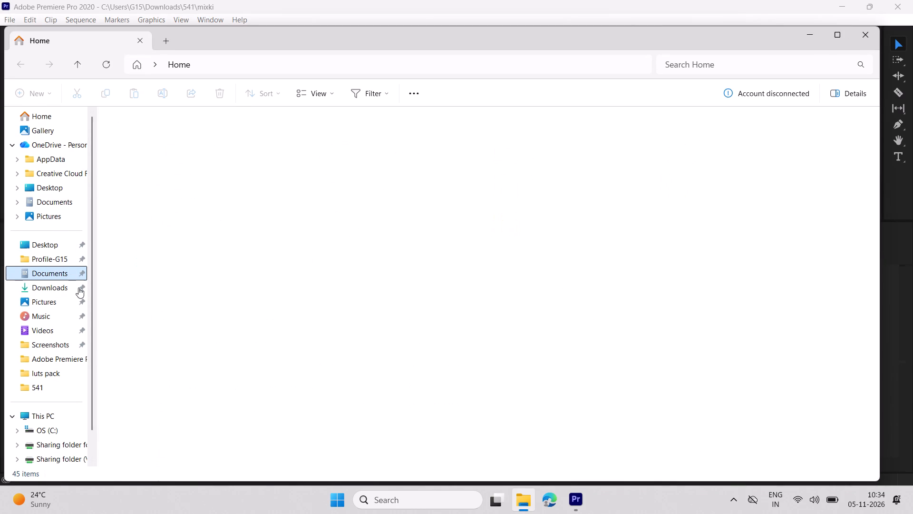
left_click(69, 287)
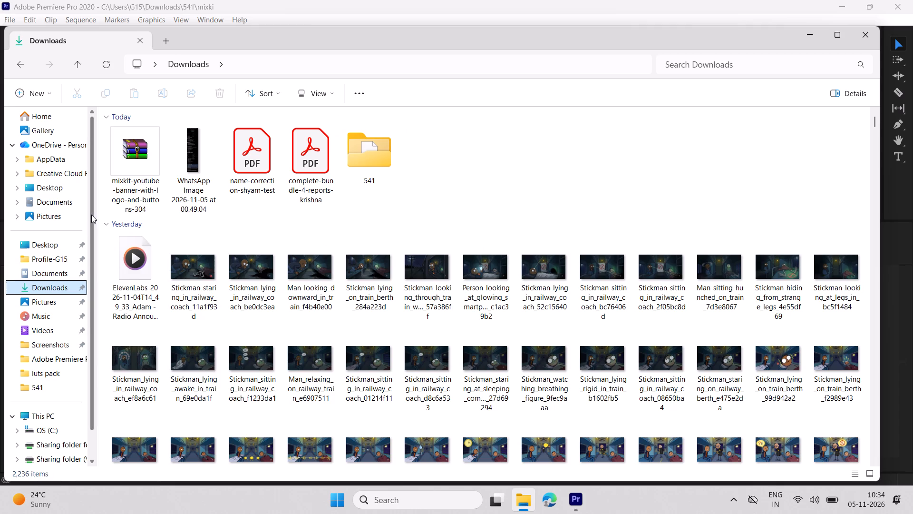
left_click(128, 178)
right_click(129, 177)
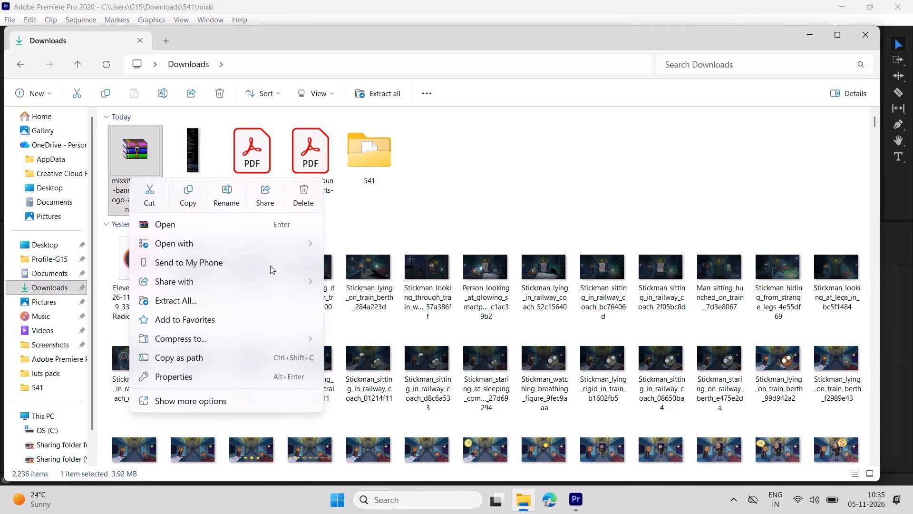
left_click(271, 300)
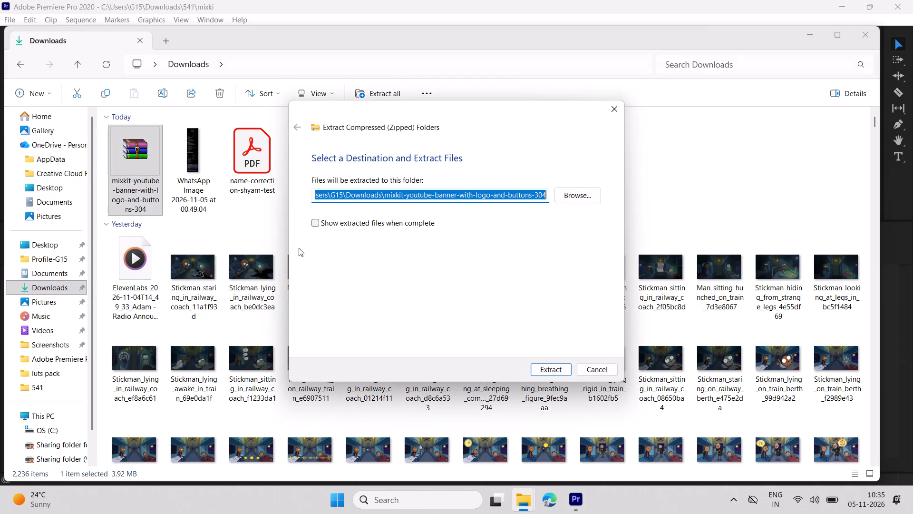
left_click(548, 366)
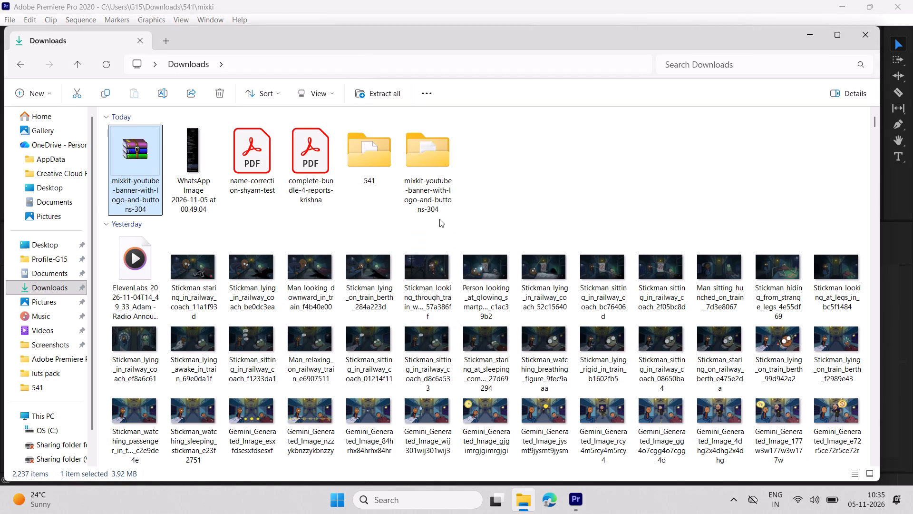
Examine the contents of the extracted mixkit-youtube-banner-with-logo-and-buttons-304 folder, including its assets subfolder.
double_click(441, 181)
left_click(348, 173)
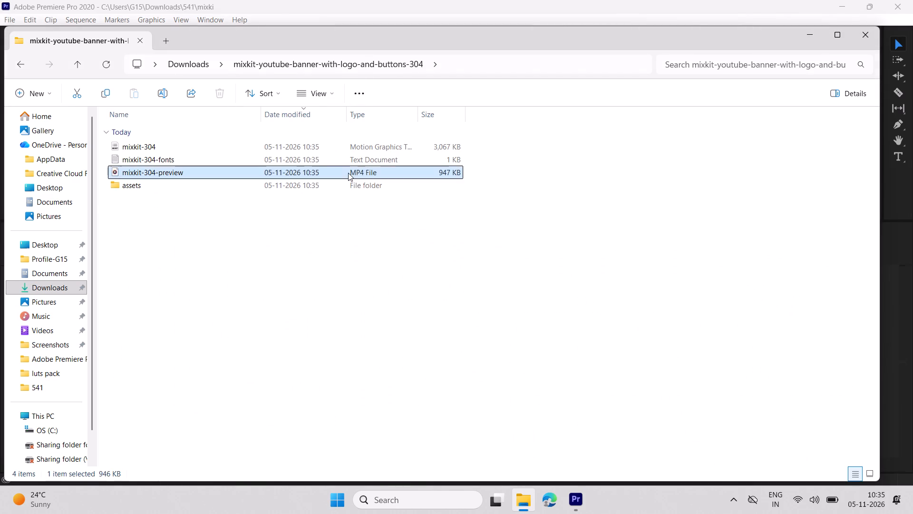
double_click(348, 187)
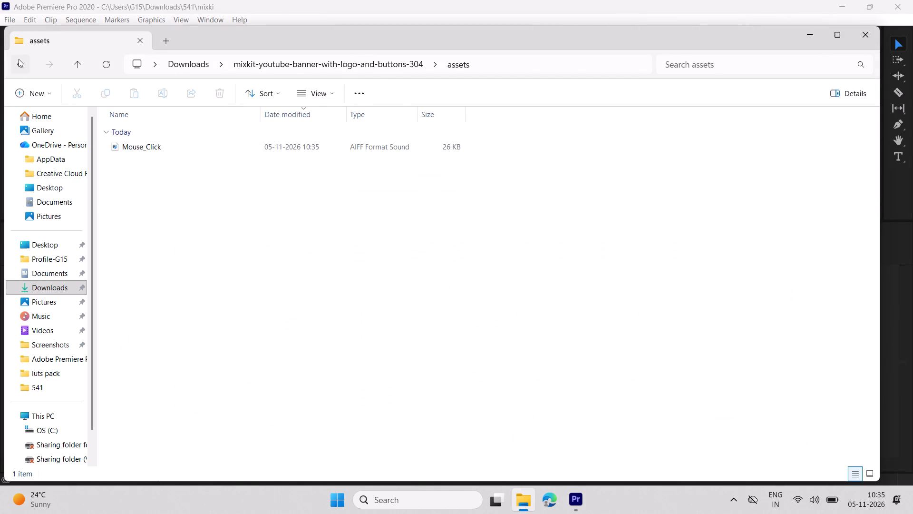
left_click(17, 59)
left_click(134, 166)
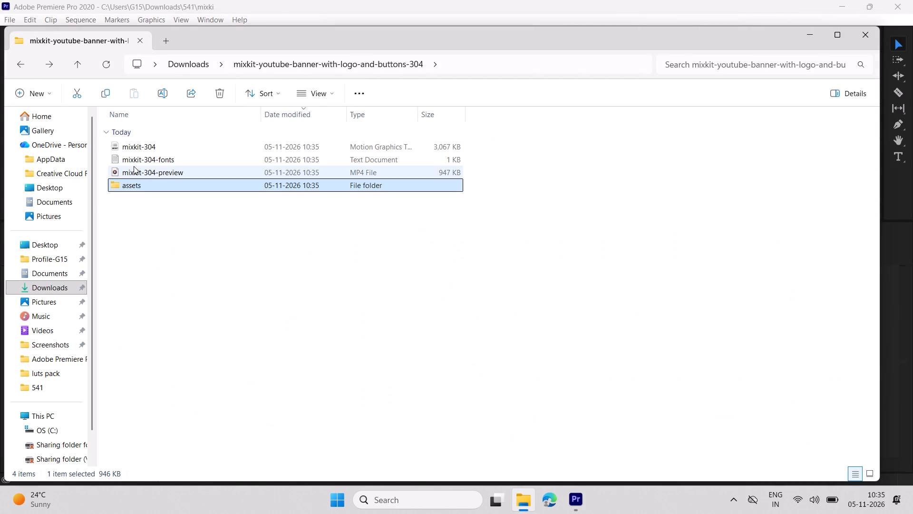
left_click(134, 166)
left_click(214, 172)
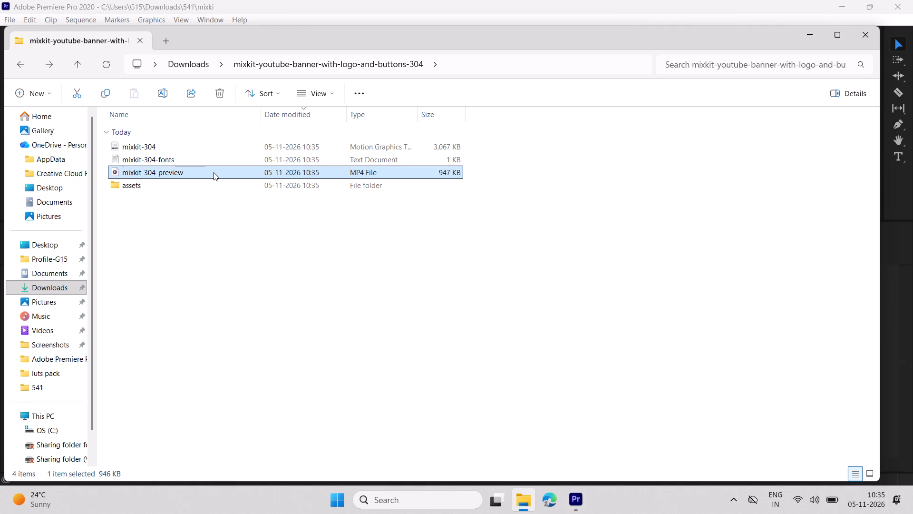
left_click(214, 172)
Try to open the mixkit-304 motion graphics template and look through the apps offered for it.
double_click(212, 145)
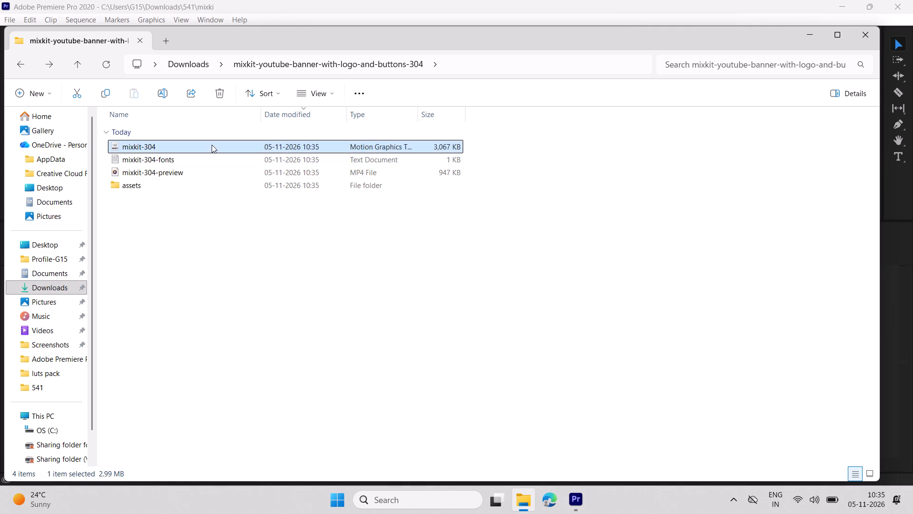
right_click_drag(212, 145, 207, 146)
double_click(207, 146)
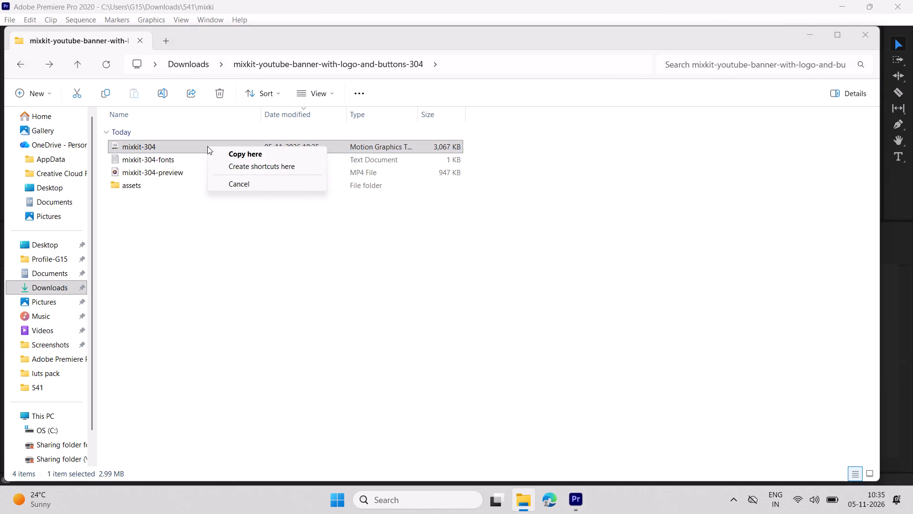
double_click(185, 150)
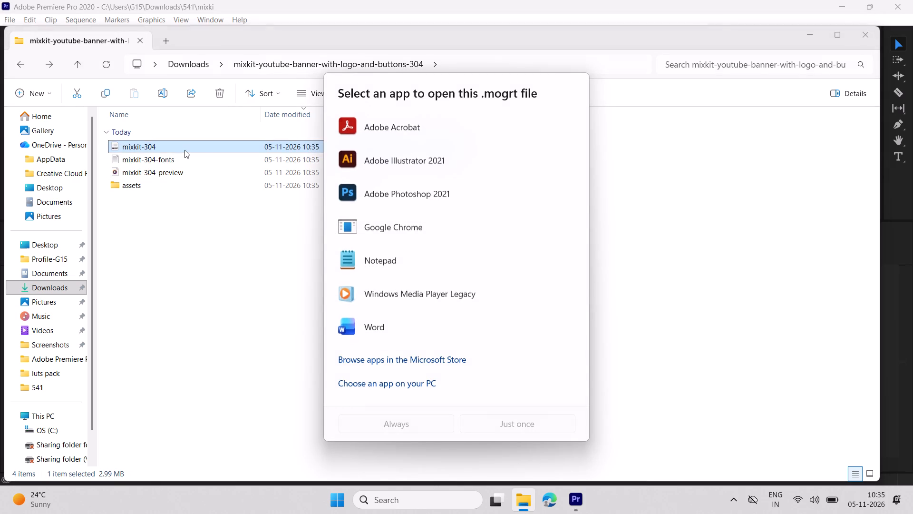
scroll(384, 227, "down", 3)
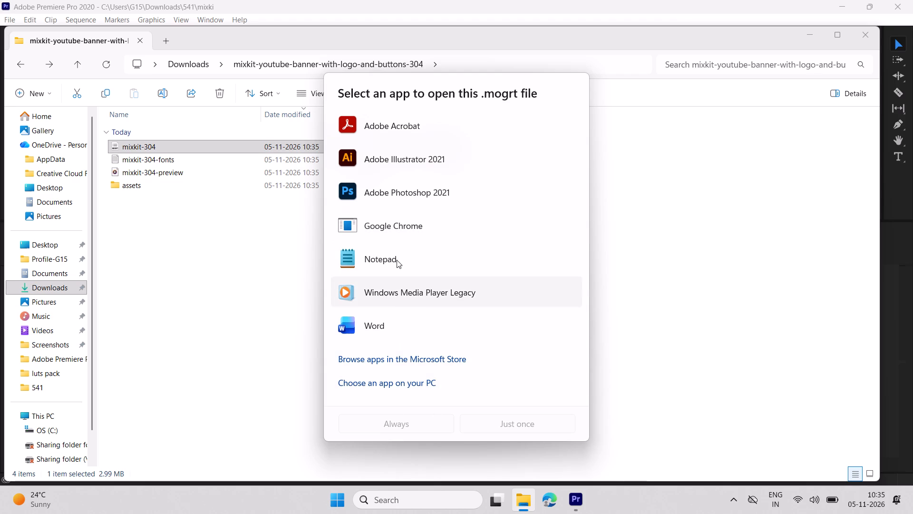
scroll(411, 187, "up", 3)
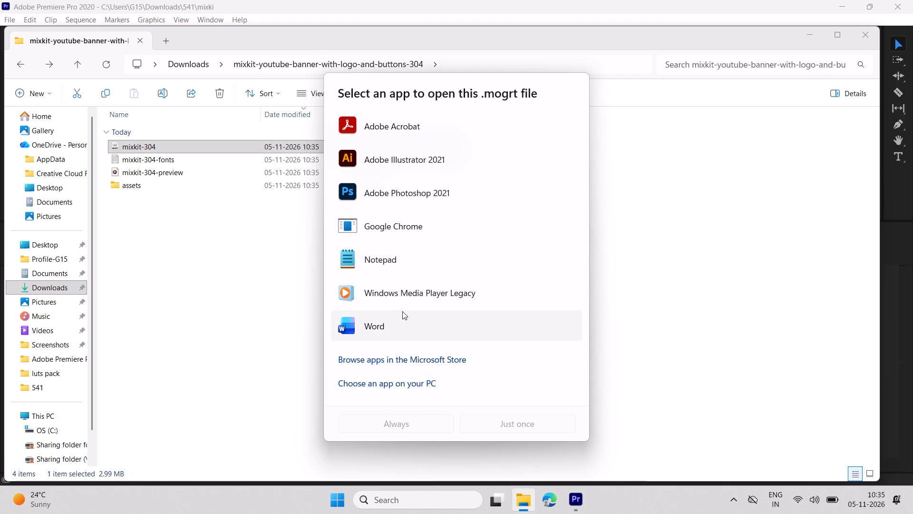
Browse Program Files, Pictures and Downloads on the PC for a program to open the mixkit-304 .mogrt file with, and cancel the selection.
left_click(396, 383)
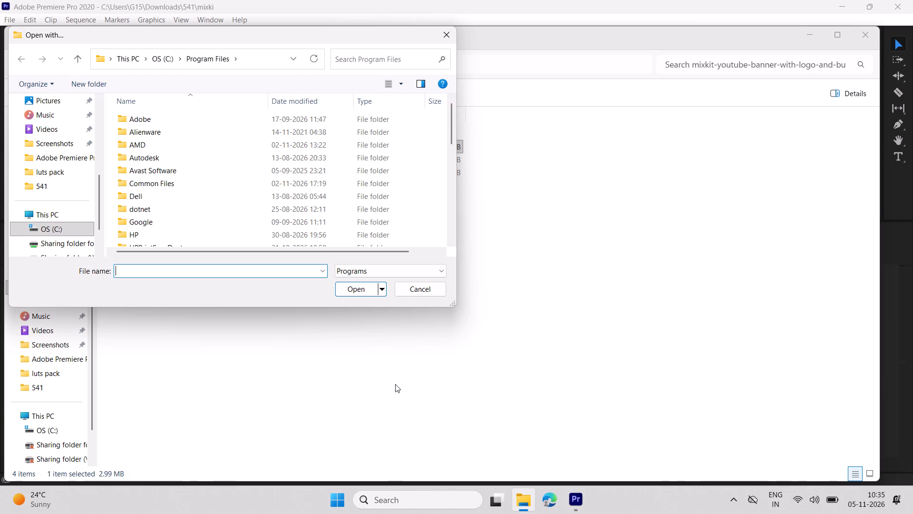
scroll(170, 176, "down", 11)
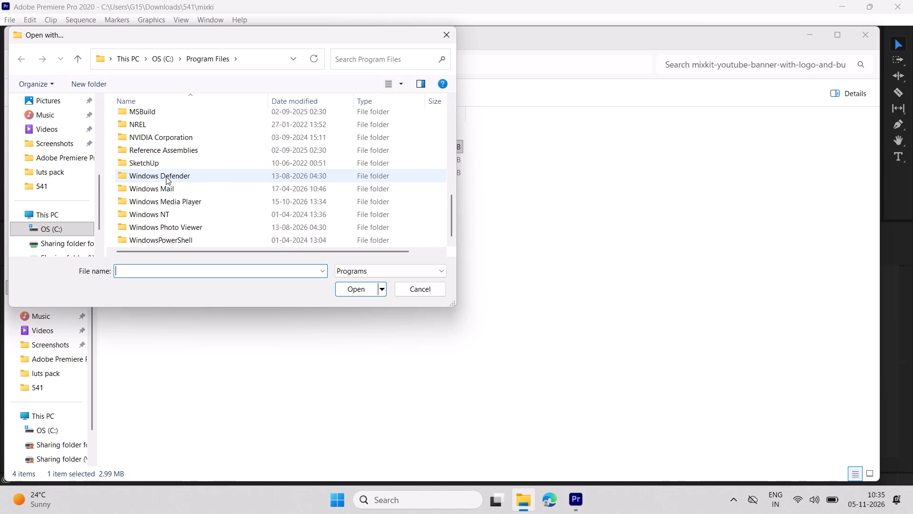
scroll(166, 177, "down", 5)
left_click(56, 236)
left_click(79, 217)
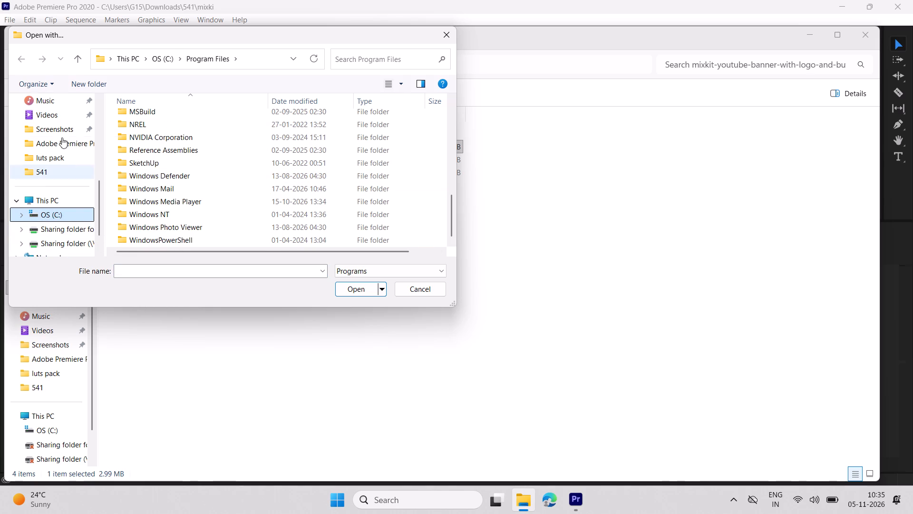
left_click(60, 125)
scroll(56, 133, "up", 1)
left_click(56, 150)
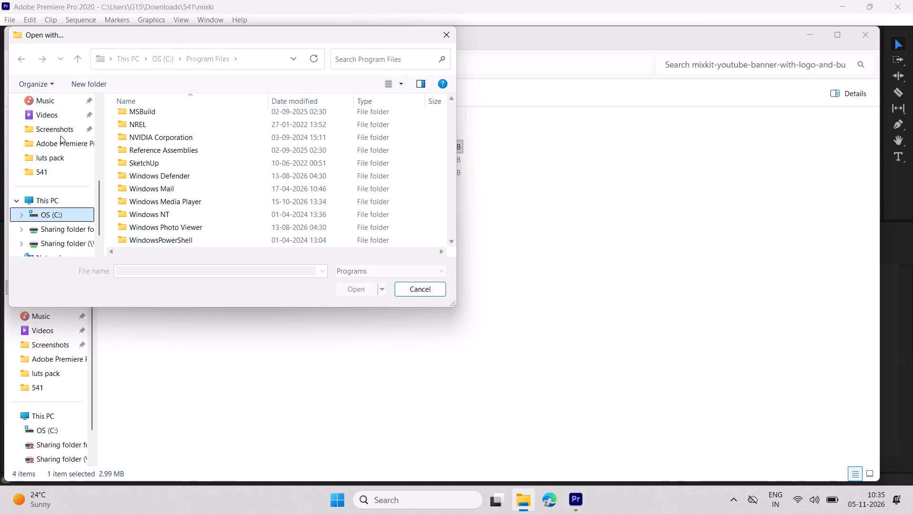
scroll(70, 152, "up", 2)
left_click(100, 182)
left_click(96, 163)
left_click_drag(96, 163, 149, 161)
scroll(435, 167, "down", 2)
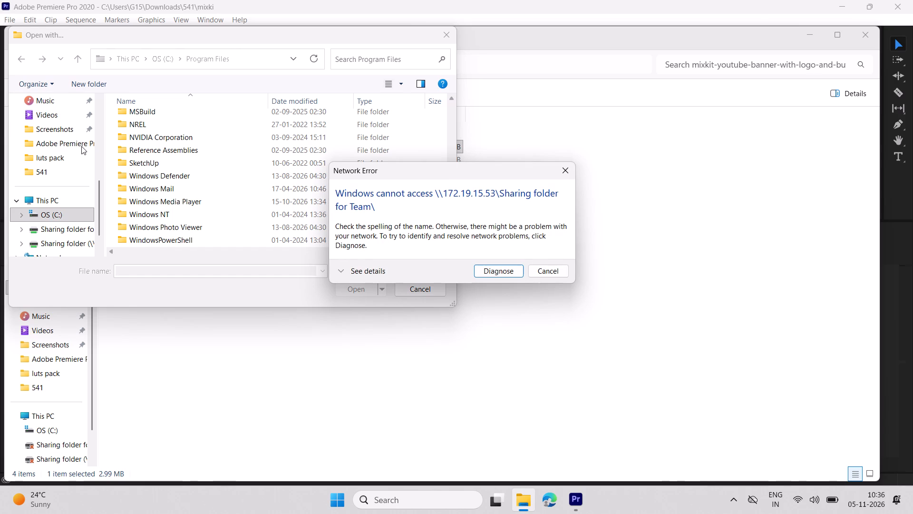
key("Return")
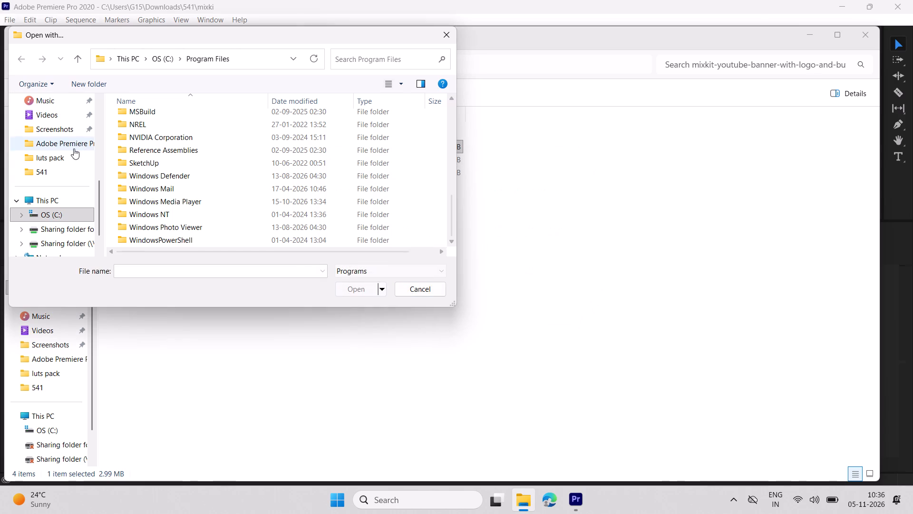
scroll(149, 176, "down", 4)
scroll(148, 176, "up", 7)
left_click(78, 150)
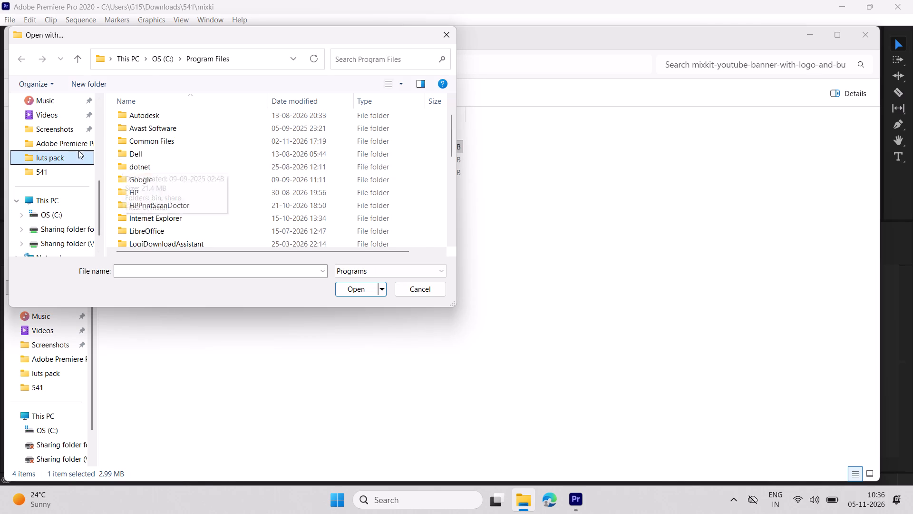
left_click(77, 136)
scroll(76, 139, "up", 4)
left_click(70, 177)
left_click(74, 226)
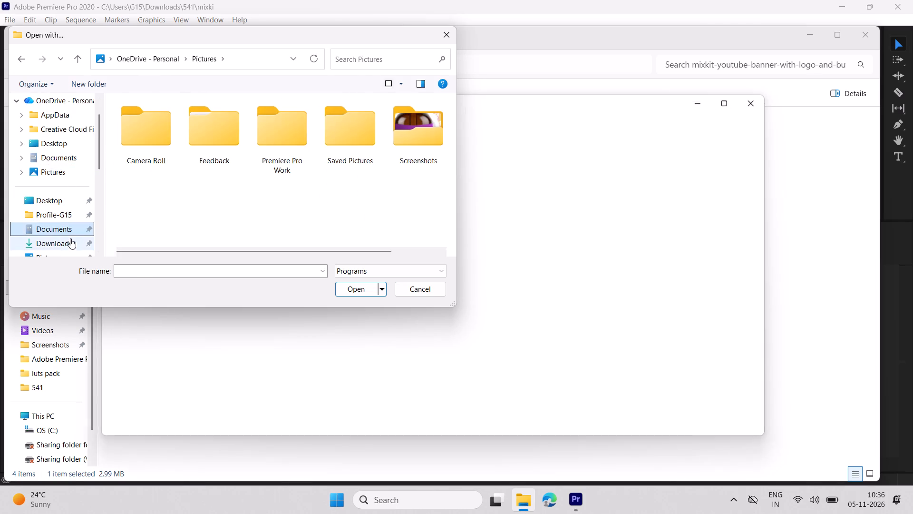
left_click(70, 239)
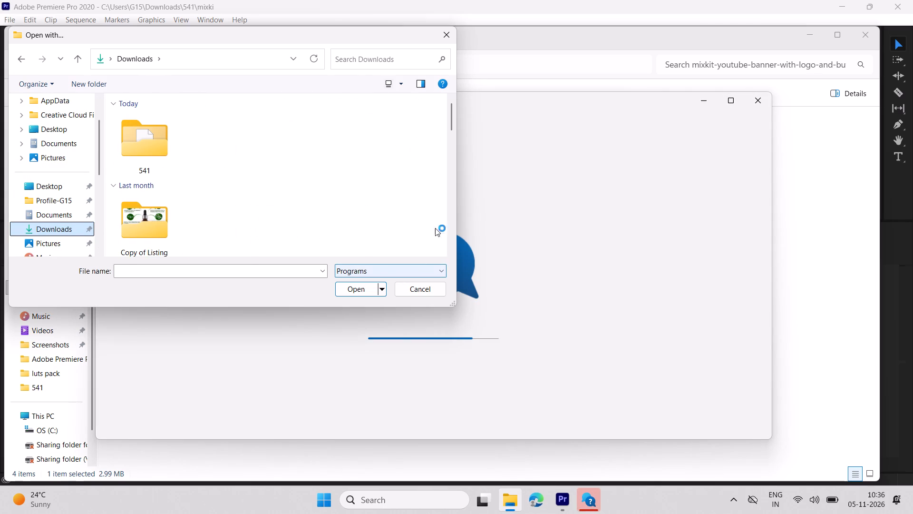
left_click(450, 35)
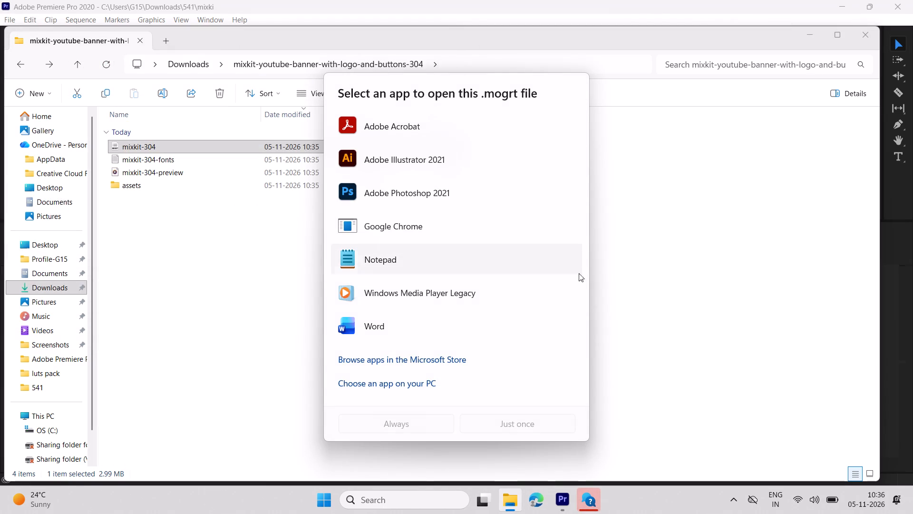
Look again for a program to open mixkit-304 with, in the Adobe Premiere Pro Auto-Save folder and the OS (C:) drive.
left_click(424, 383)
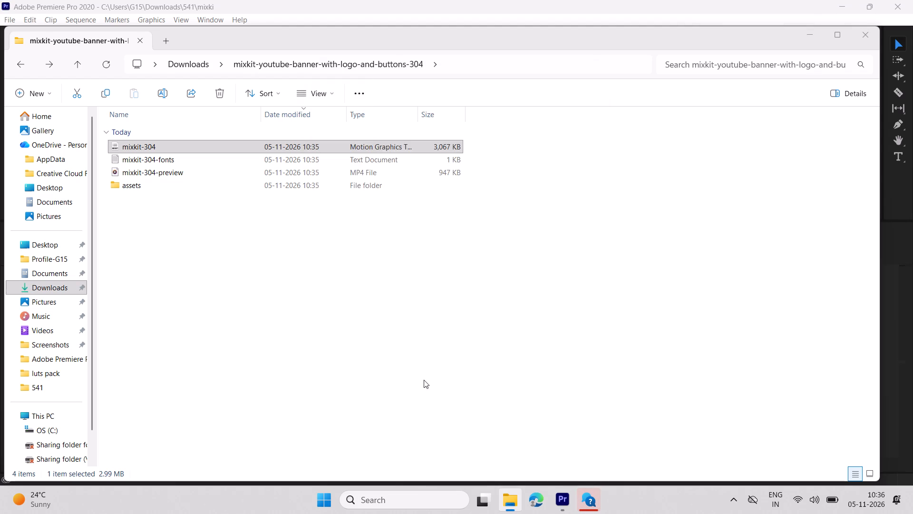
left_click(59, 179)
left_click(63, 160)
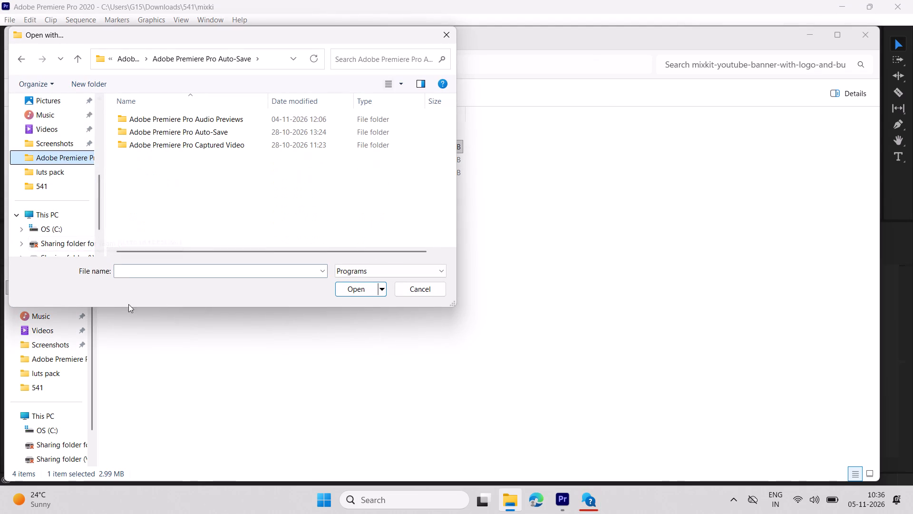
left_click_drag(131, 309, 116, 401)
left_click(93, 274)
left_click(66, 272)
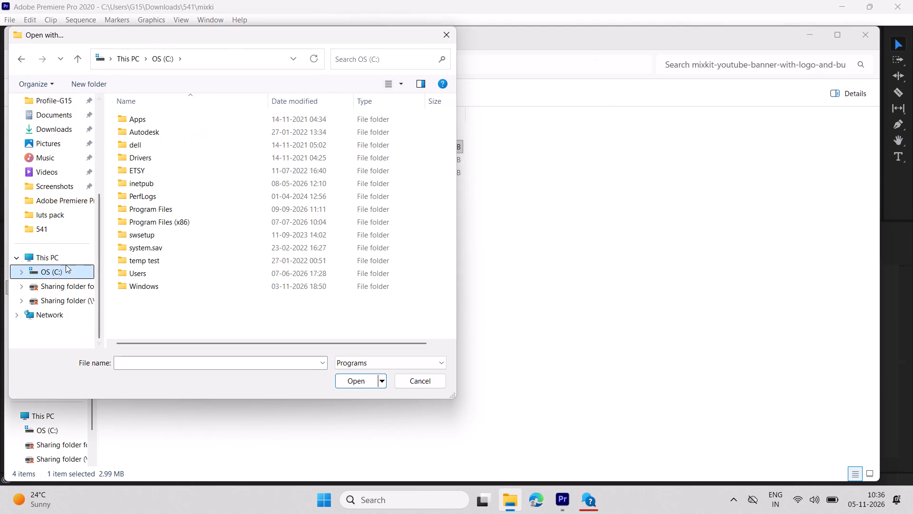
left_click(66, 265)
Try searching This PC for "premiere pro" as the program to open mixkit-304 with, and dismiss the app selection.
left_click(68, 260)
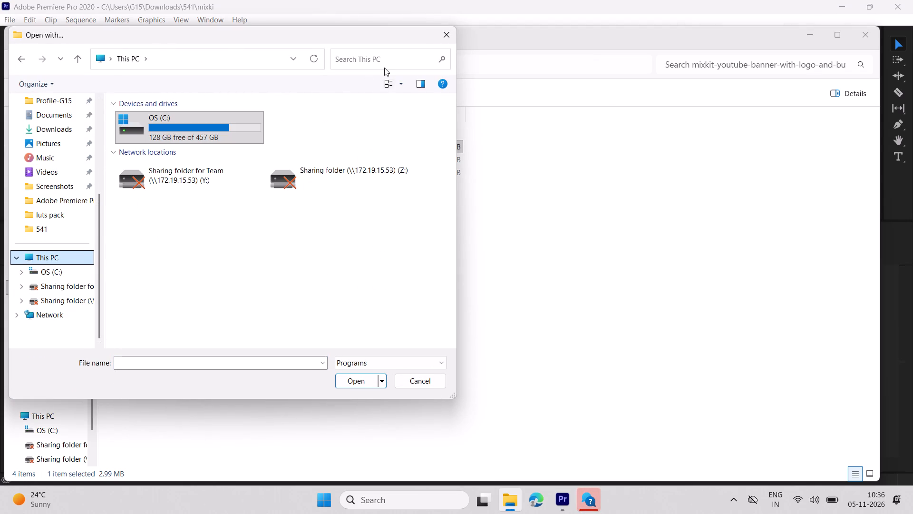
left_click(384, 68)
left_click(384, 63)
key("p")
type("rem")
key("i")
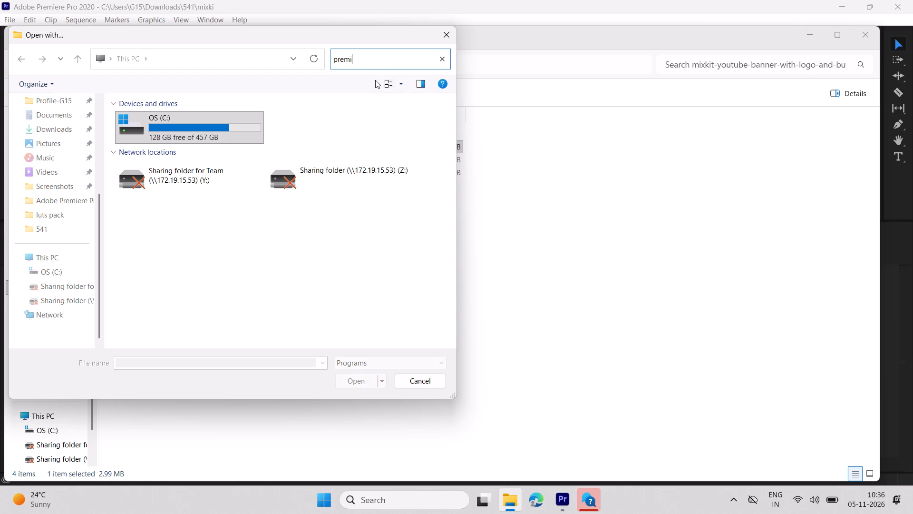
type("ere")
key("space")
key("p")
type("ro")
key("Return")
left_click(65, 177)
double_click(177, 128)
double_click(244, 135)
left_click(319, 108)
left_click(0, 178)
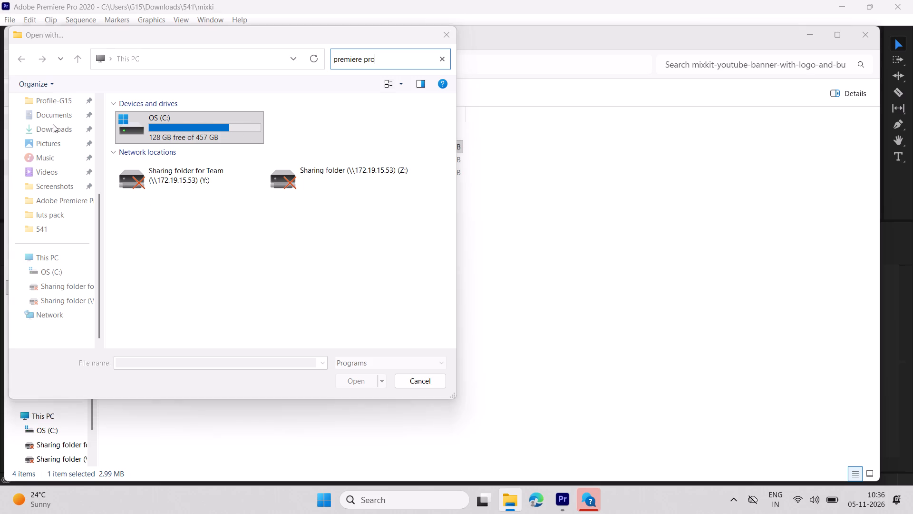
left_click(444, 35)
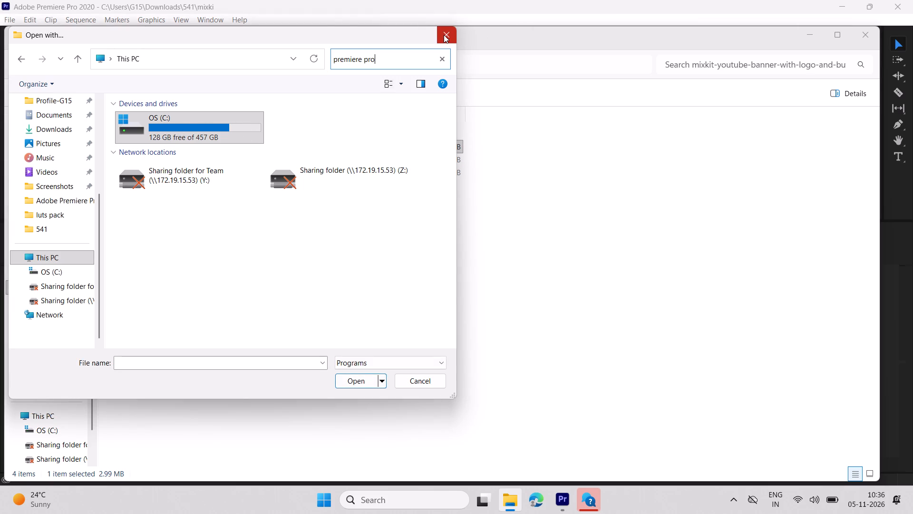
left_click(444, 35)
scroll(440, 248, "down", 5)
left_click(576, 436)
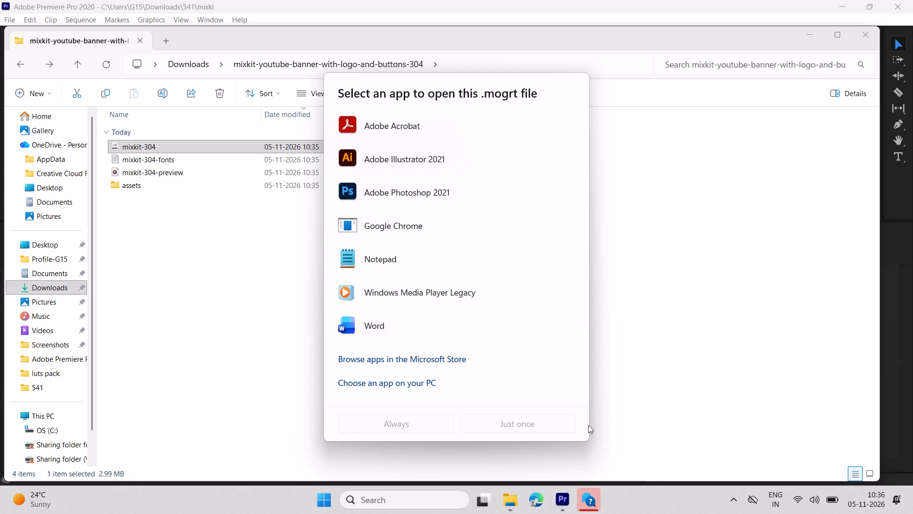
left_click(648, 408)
Return to the Downloads folder and close the Get Help window.
left_click(27, 60)
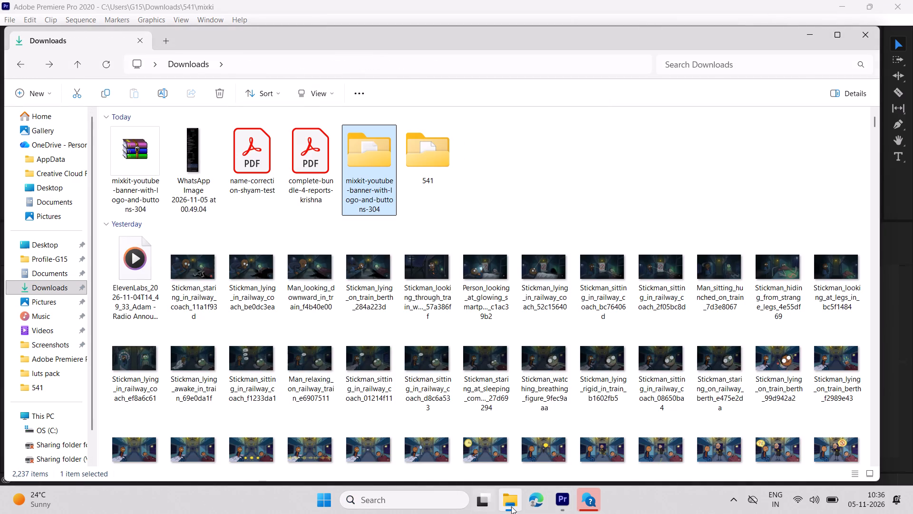
left_click(592, 505)
left_click(762, 107)
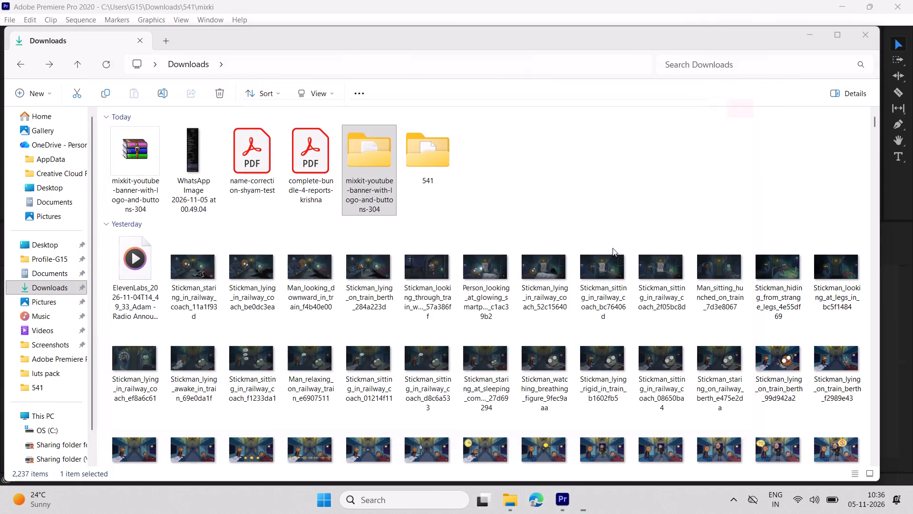
left_click(437, 510)
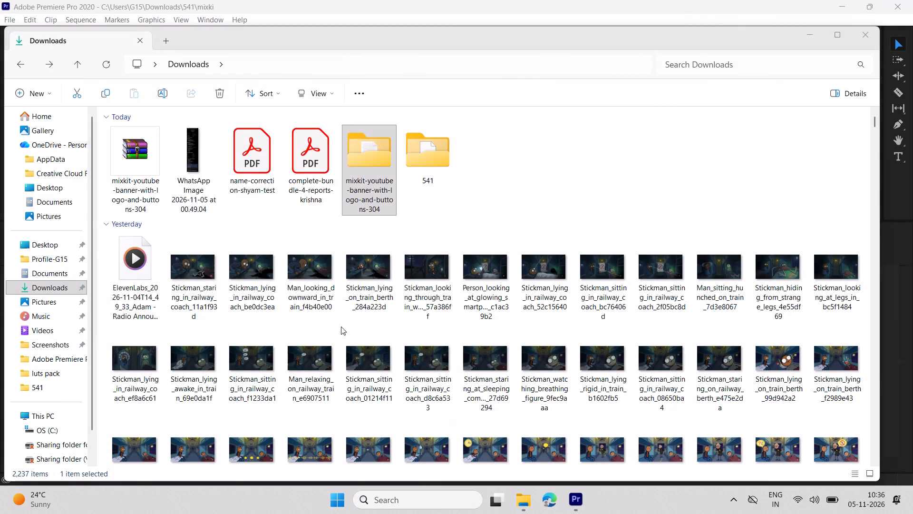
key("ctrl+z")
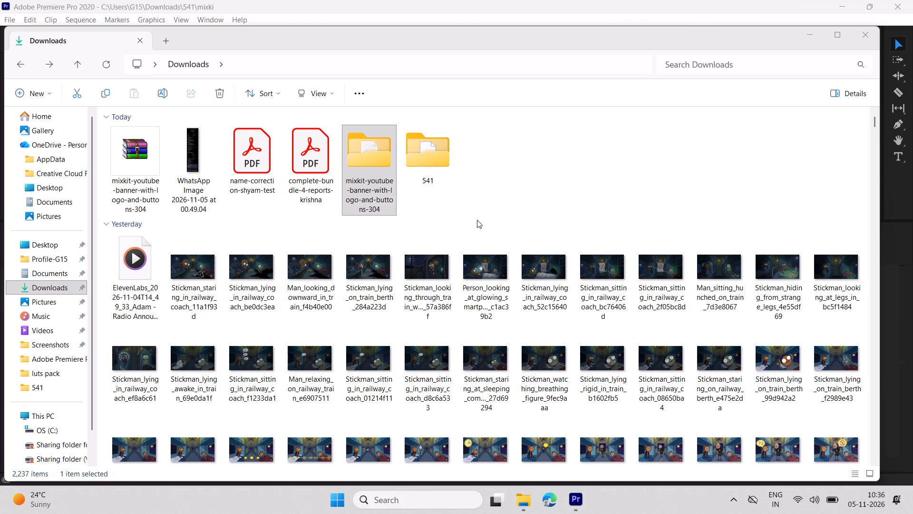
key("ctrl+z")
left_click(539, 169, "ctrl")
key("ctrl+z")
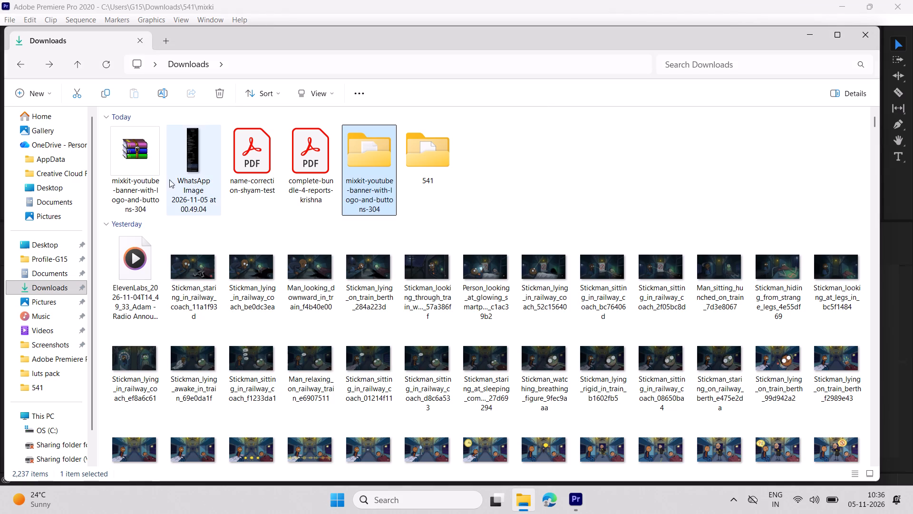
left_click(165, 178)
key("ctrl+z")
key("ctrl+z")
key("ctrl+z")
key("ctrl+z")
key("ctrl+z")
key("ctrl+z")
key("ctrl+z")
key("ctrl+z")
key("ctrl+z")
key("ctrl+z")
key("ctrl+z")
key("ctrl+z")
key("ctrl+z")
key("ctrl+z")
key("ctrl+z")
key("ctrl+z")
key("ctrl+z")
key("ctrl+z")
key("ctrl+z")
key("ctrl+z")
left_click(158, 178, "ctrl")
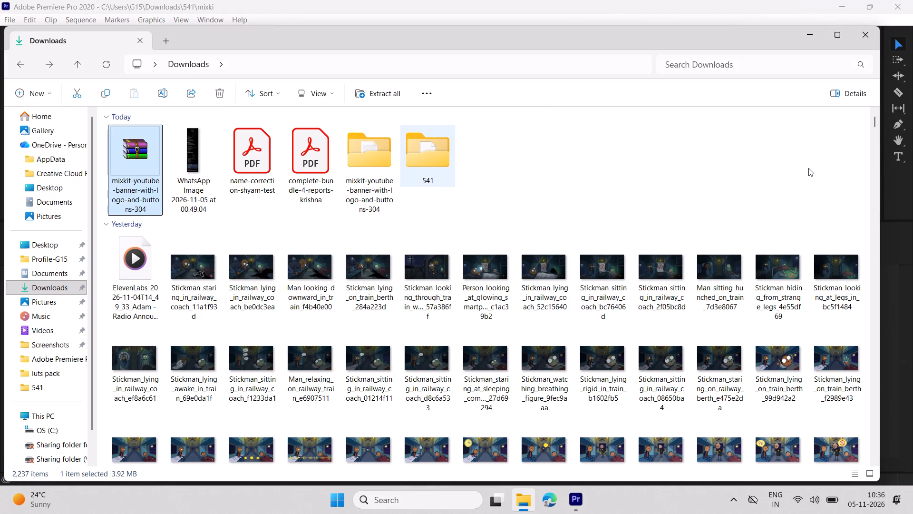
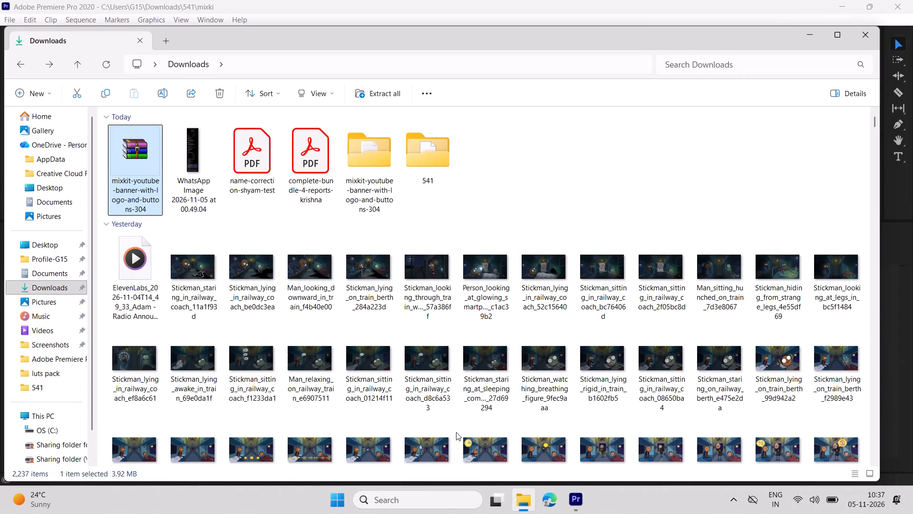
Look through the files in the Downloads folder and close the File Explorer window.
scroll(456, 426, "down", 1)
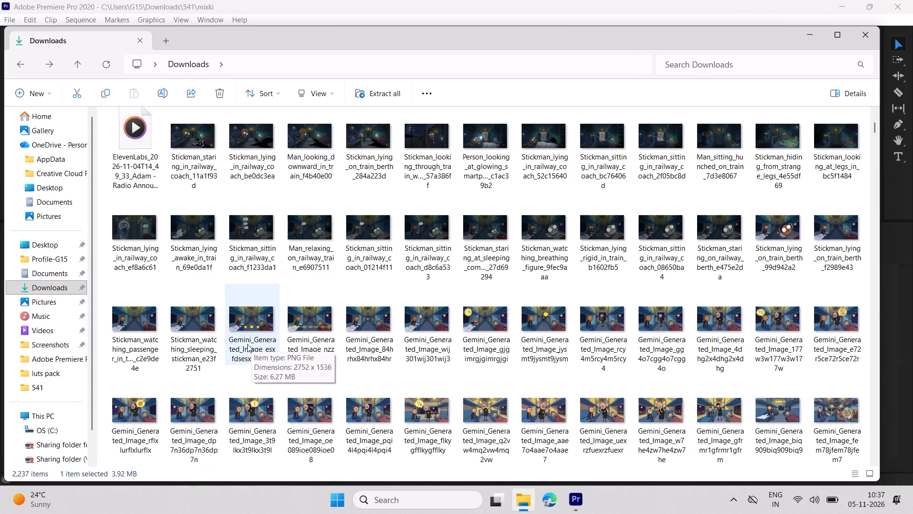
scroll(324, 208, "down", 2)
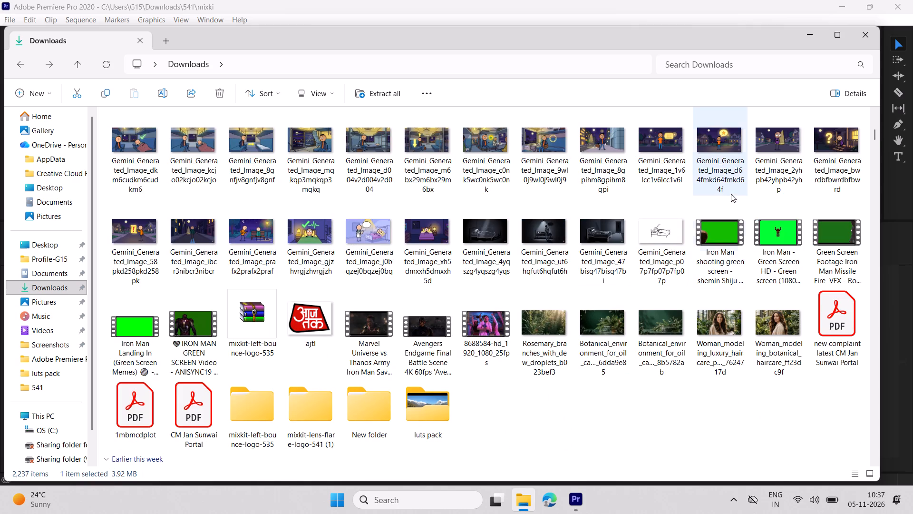
left_click(867, 39)
Open the Windows search to look for an app or file.
left_click(417, 503)
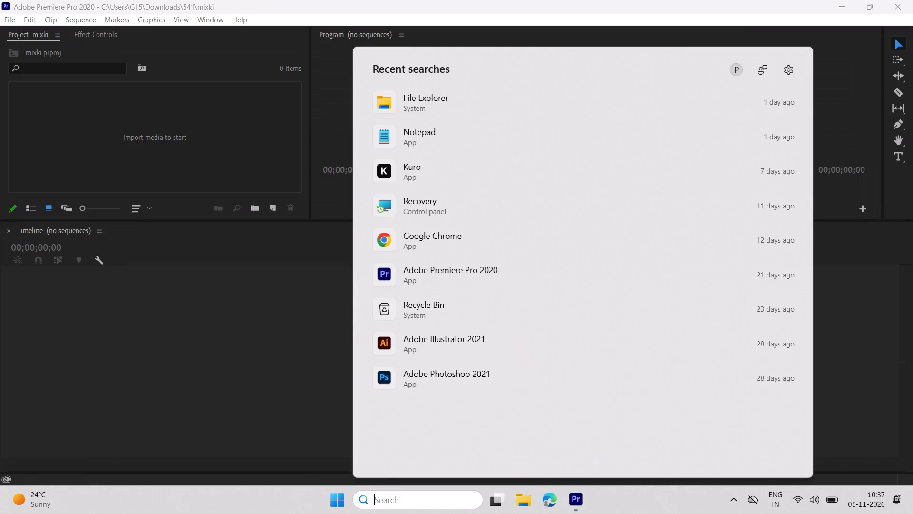
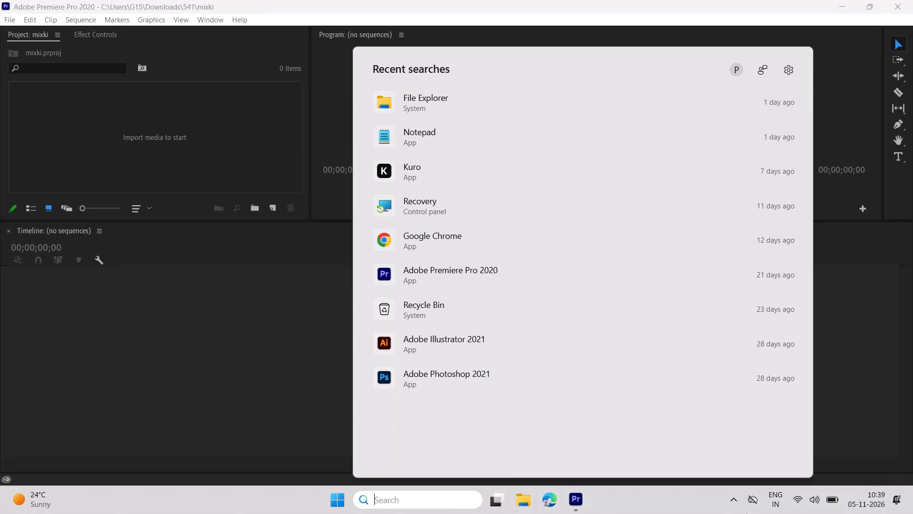
Launch the Kuro app from the recent searches.
left_click(415, 174)
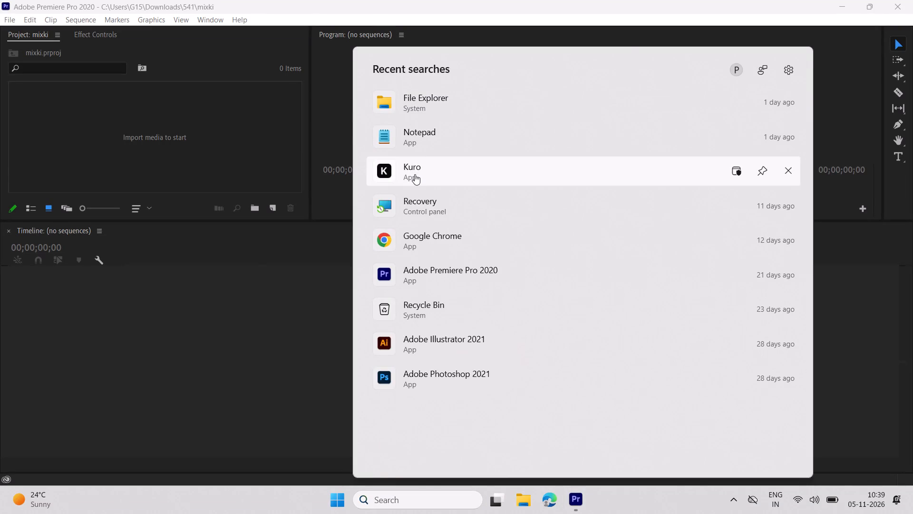
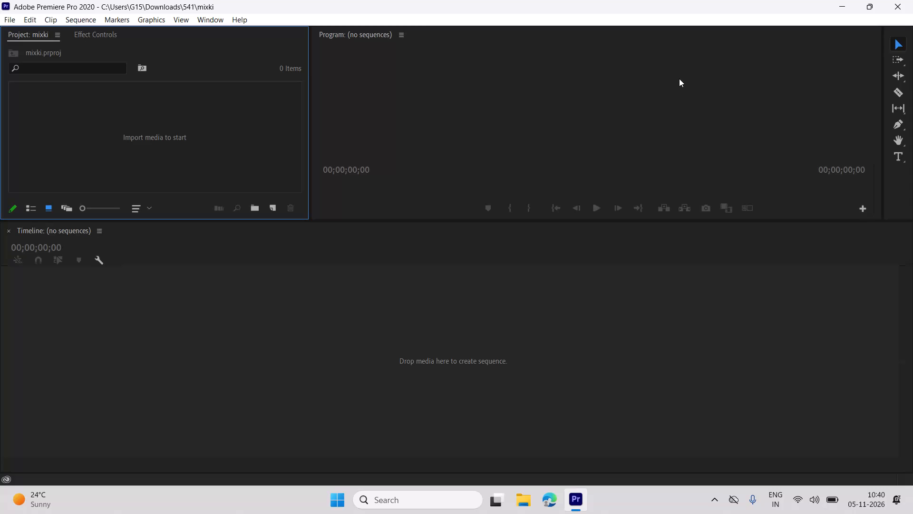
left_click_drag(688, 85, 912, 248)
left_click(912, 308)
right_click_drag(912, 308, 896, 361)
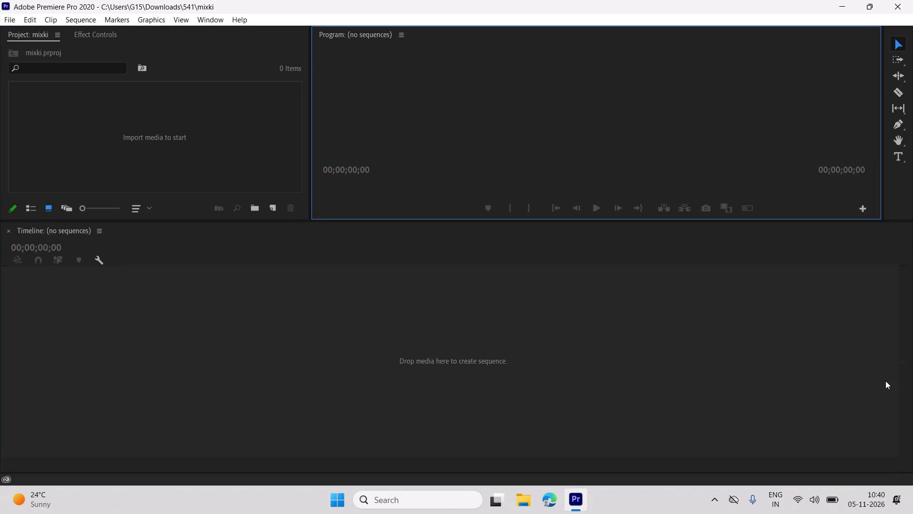
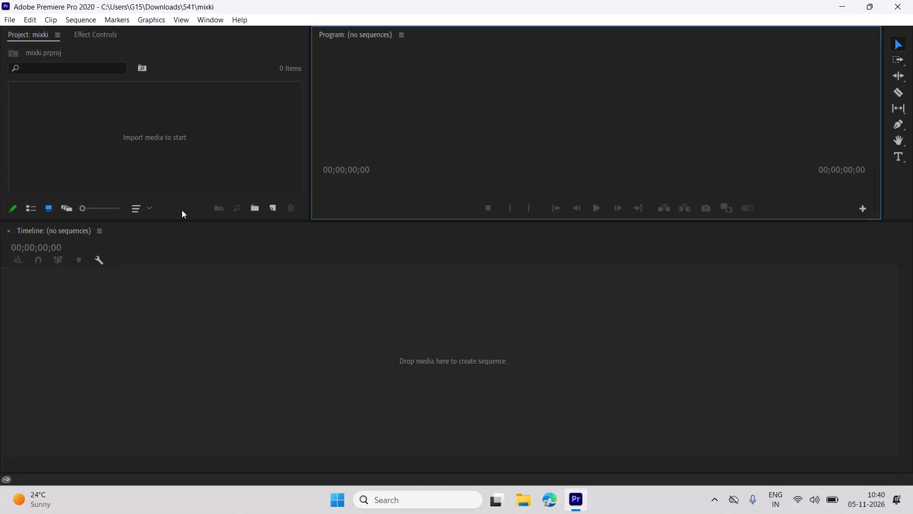
Import the car video 4_5951615604602444876.mp4 from the Downloads folder into the project.
double_click(122, 148)
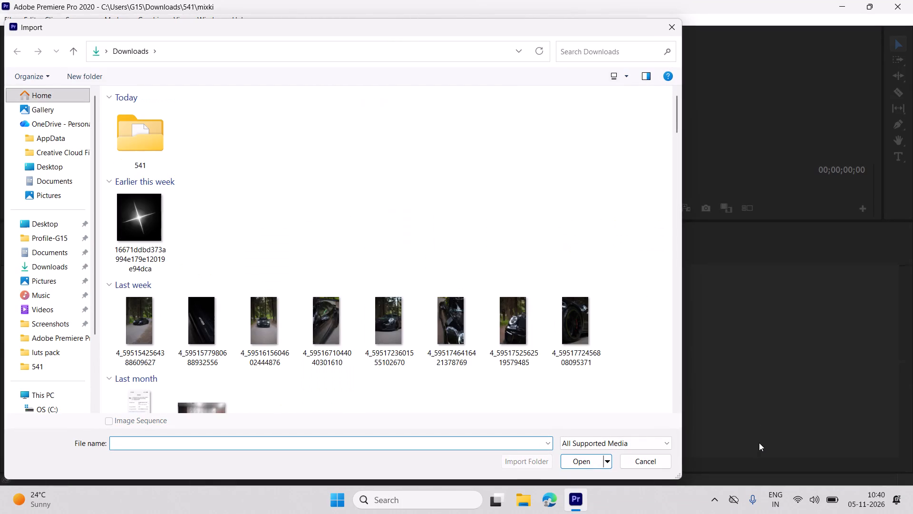
scroll(340, 227, "down", 2)
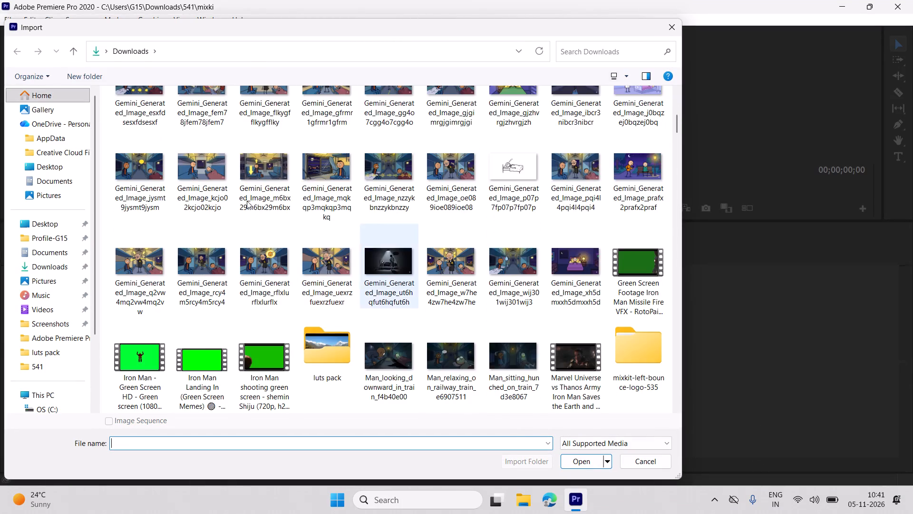
scroll(246, 175, "down", 2)
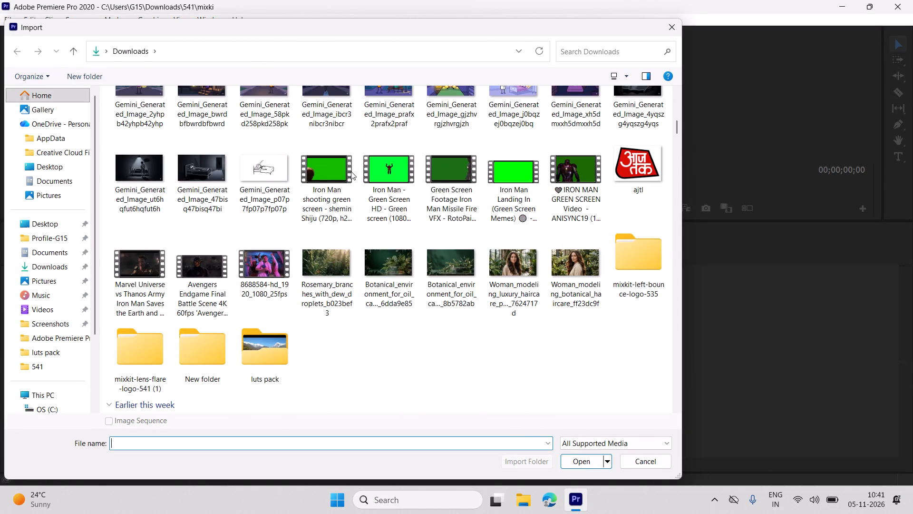
scroll(351, 171, "down", 2)
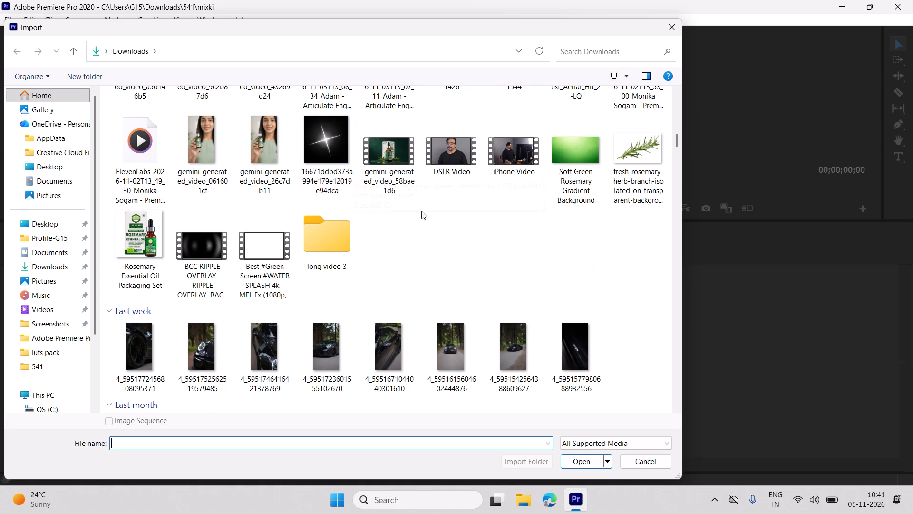
left_click(434, 355)
left_click(567, 461)
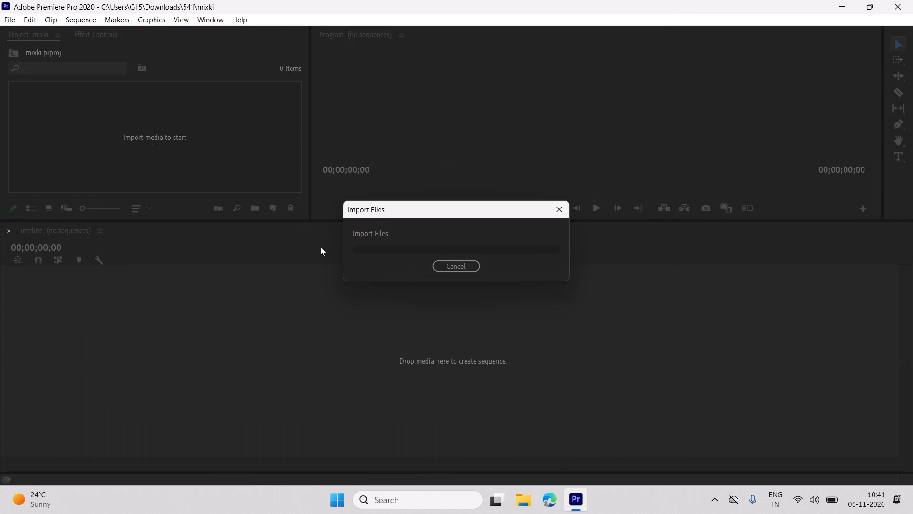
Create a new sequence from the imported car video and enlarge the preview area above the timeline.
left_click_drag(91, 137, 240, 448)
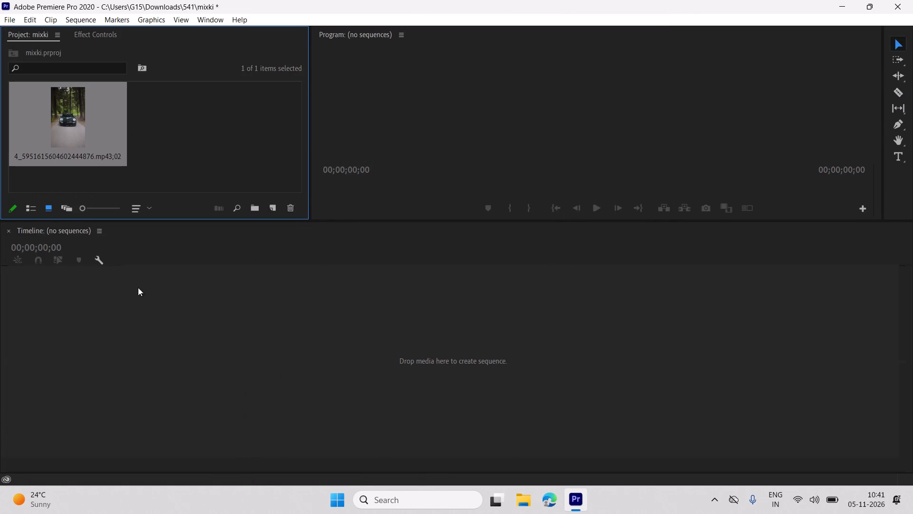
left_click(370, 272)
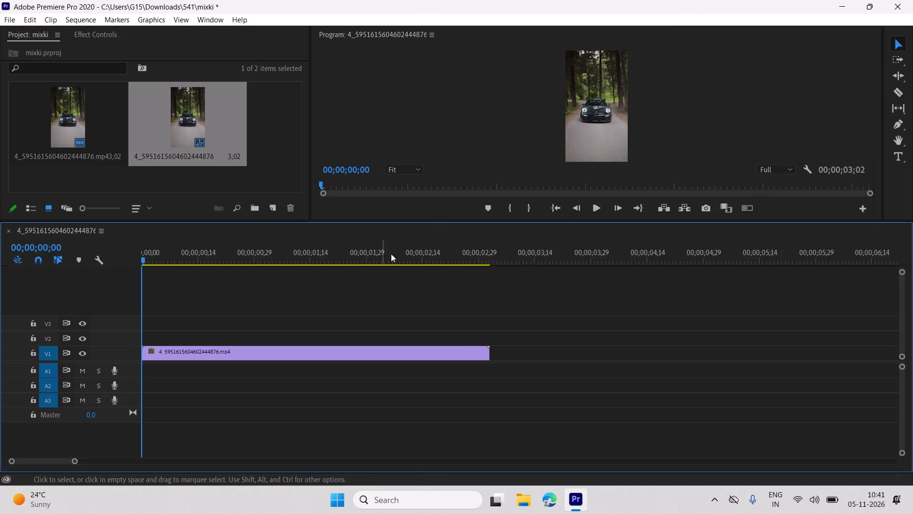
left_click_drag(429, 222, 429, 266)
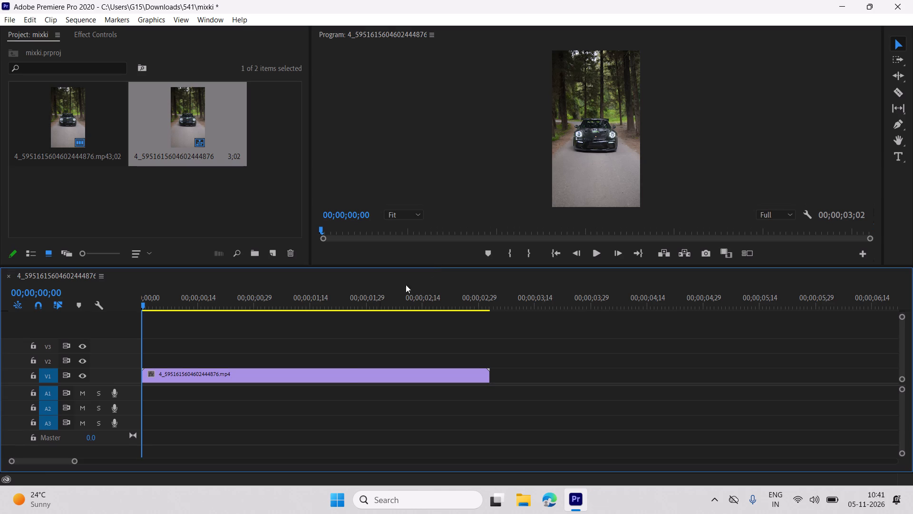
Duplicate the car clip from track V1 onto track V2, aligned directly above the original.
left_click(346, 374)
left_click_drag(346, 371, 344, 356, "alt")
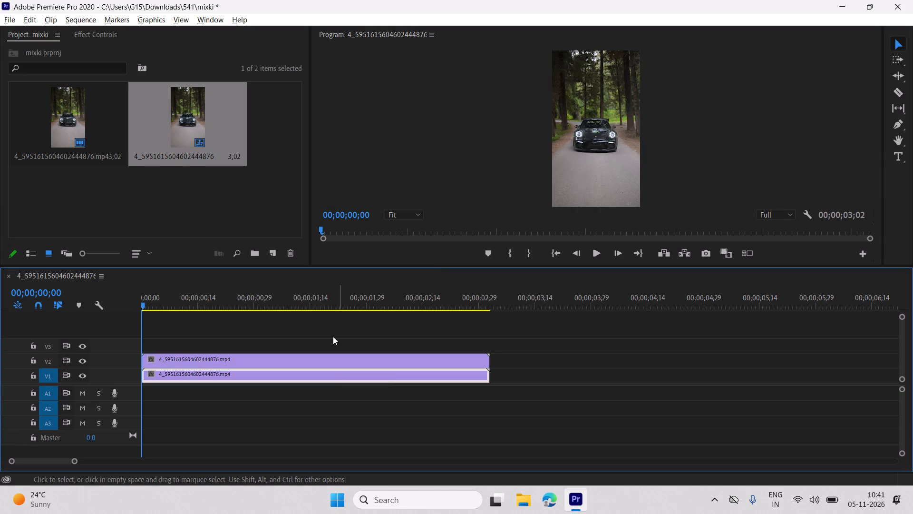
Change the sequence frame size to 1920 horizontal by 1080 vertical and accept deleting its preview files.
left_click(530, 191)
left_click(90, 19)
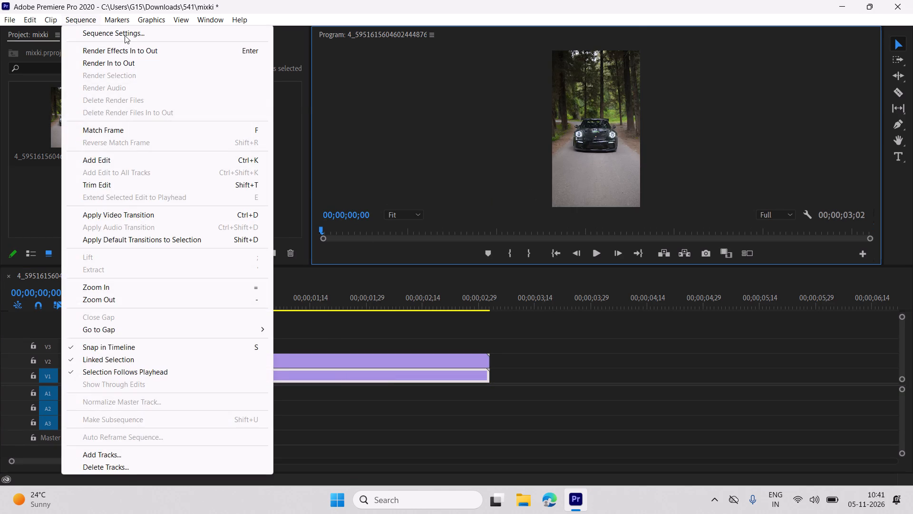
left_click(125, 35)
left_click_drag(388, 100, 335, 108)
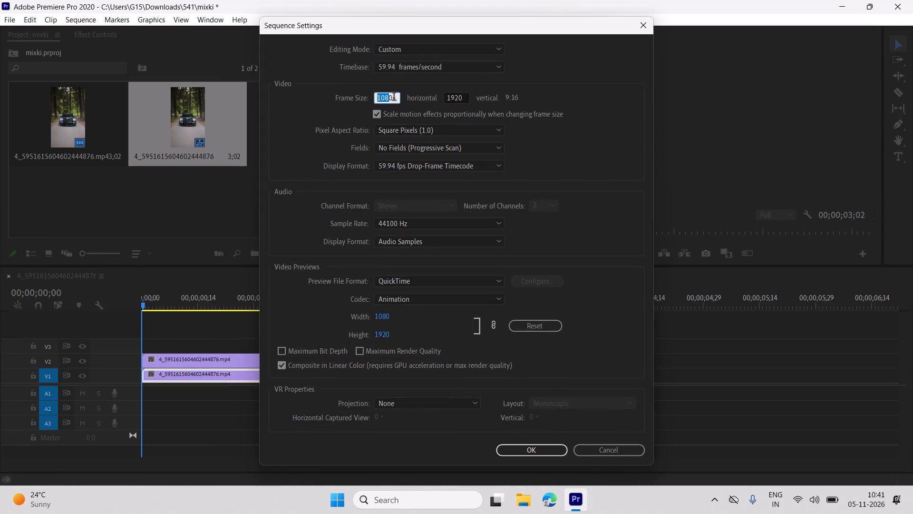
left_click_drag(394, 98, 341, 105)
type("194")
key("Delete")
key("3")
key("BackSpace")
key("BackSpace")
type("30")
key("BackSpace")
key("BackSpace")
type("20")
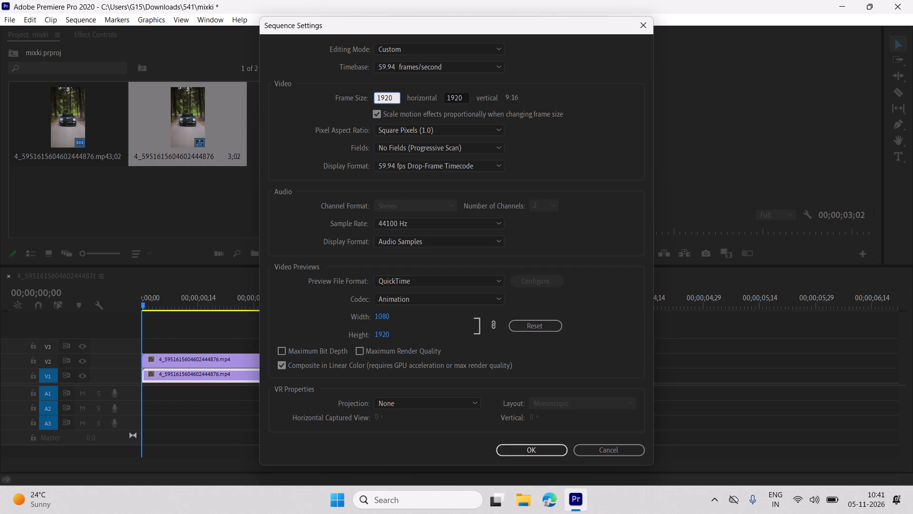
left_click_drag(462, 98, 379, 95)
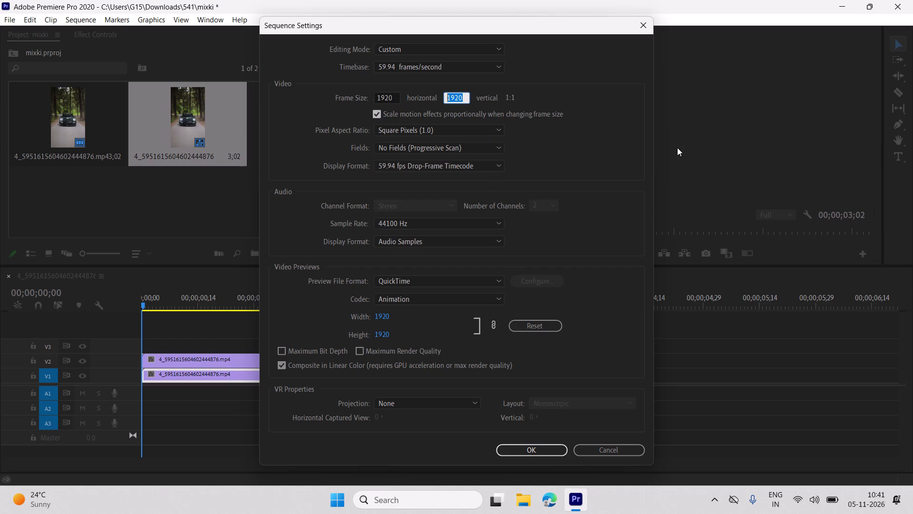
type("1080")
key("Return")
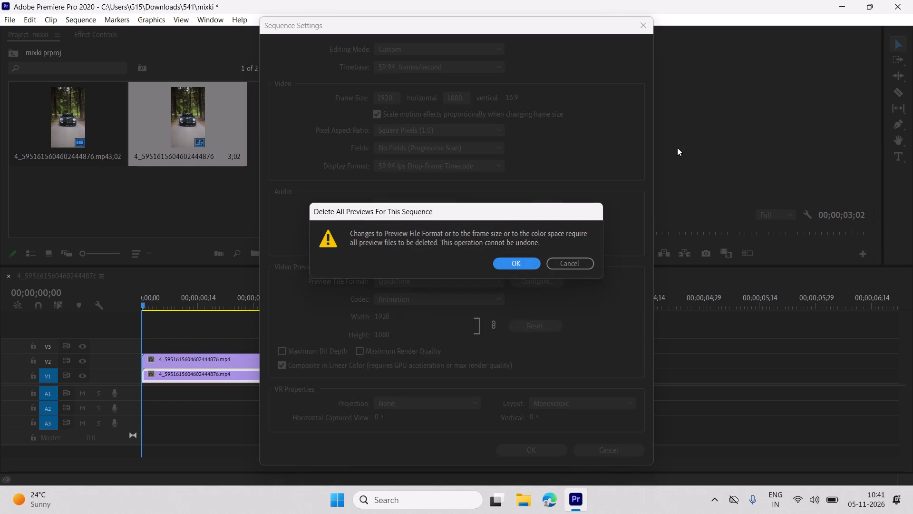
key("Return")
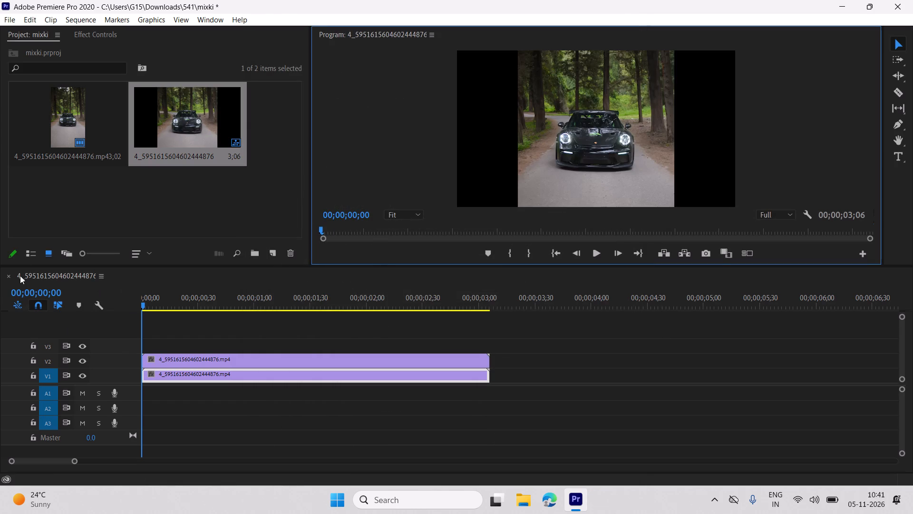
Scale down the upper car clip on V2 so it forms a smaller centred vertical strip in the frame.
left_click(169, 362)
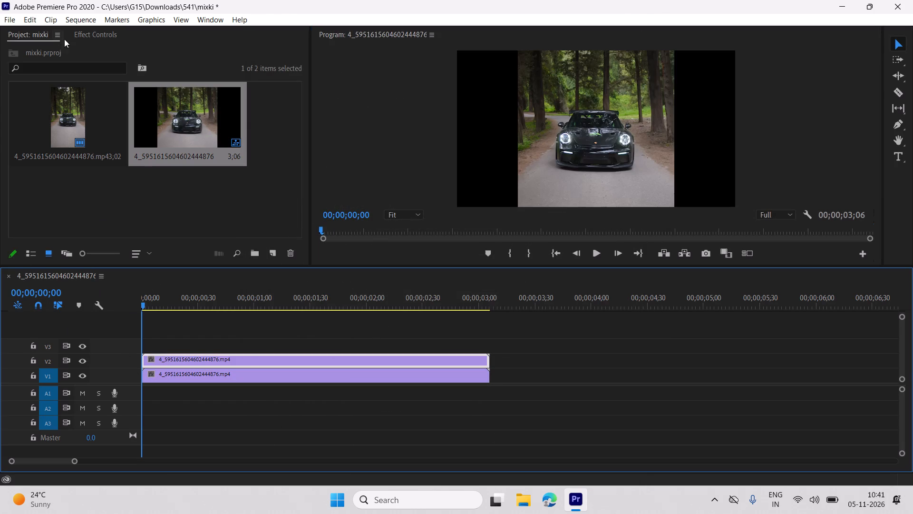
left_click(78, 34)
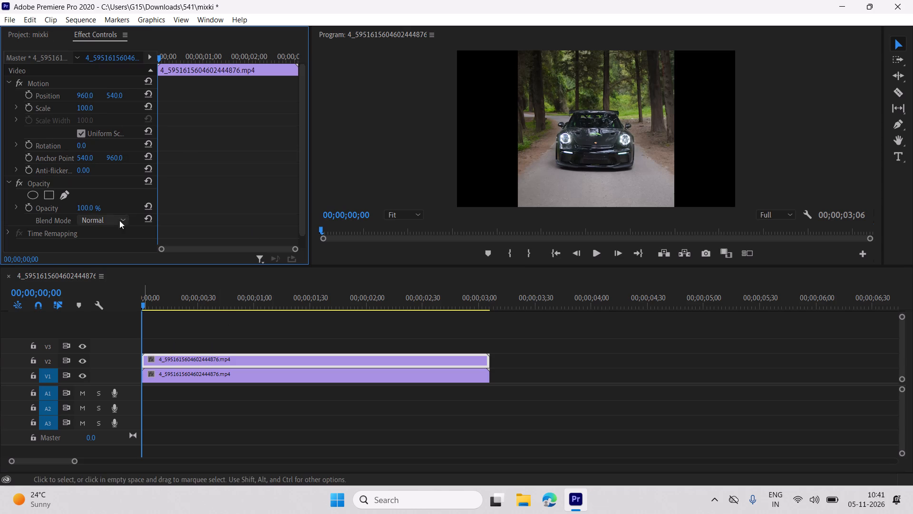
left_click_drag(84, 103, 64, 112)
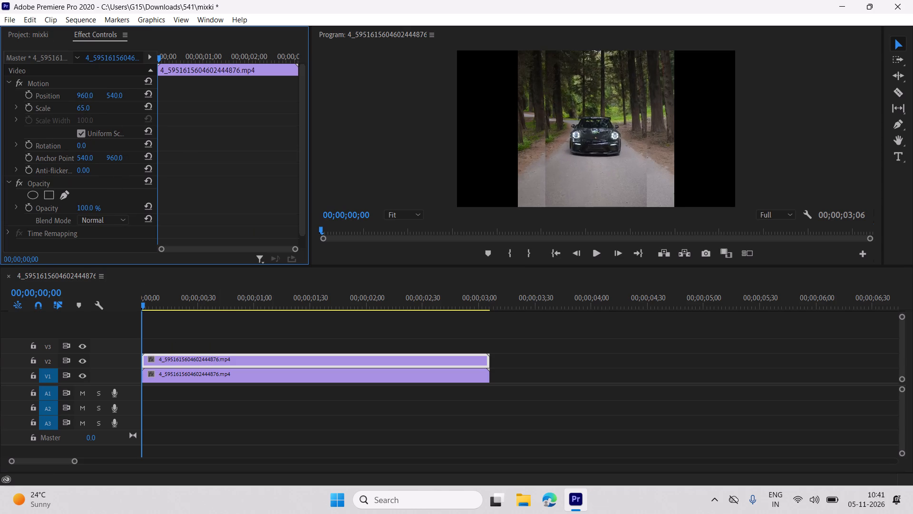
left_click_drag(64, 112, 60, 112)
Scale the lower car clip on V1 up to 182 so it fills the frame's full width.
left_click(193, 374)
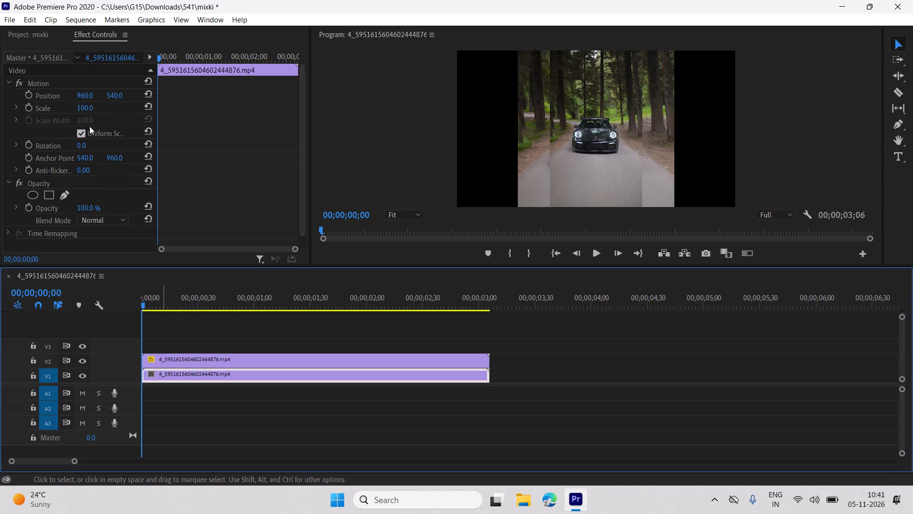
left_click_drag(84, 108, 136, 116)
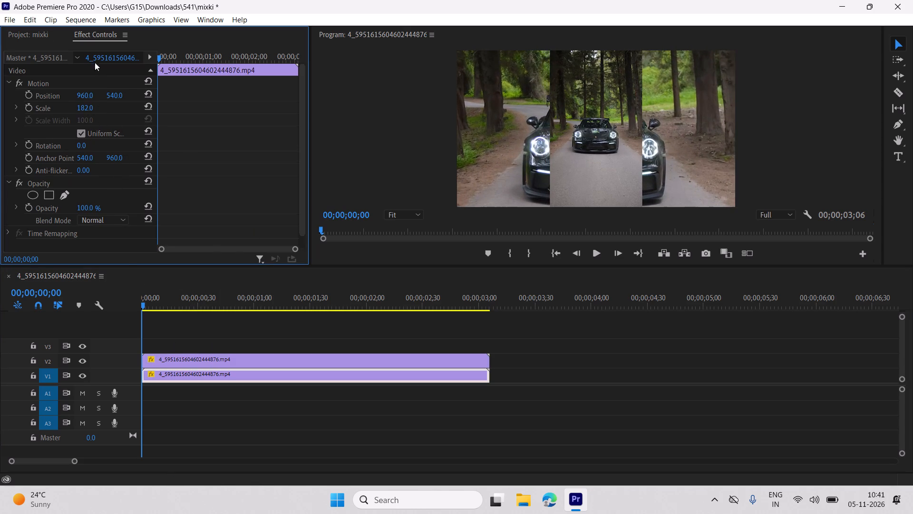
Search the effects for "blur" and apply Gaussian Blur to the lower car clip on V1.
left_click(54, 33)
left_click(211, 17)
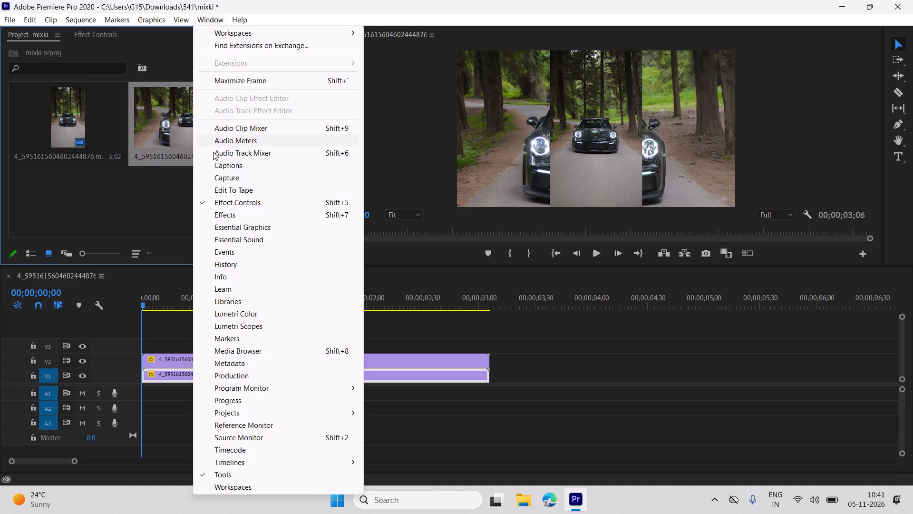
left_click(238, 215)
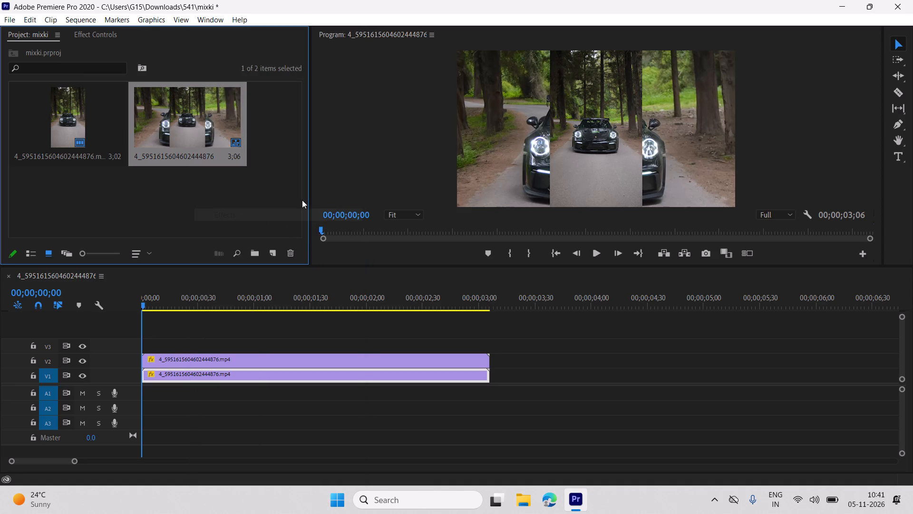
left_click(207, 20)
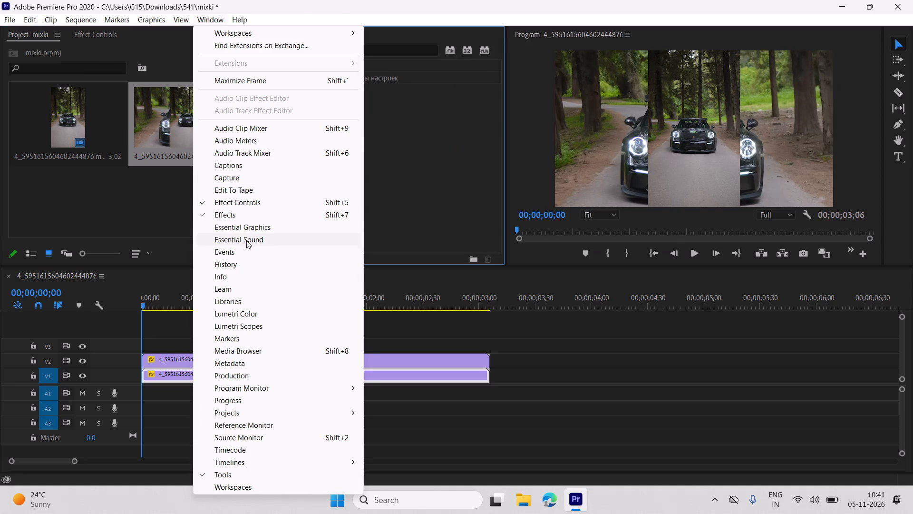
left_click(247, 214)
left_click(346, 49)
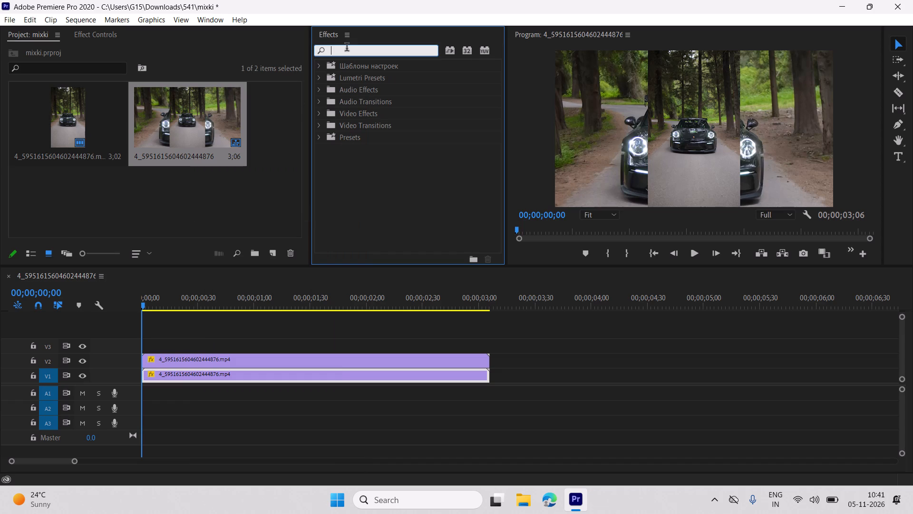
type("b;")
key("BackSpace")
type("lur")
left_click(410, 234)
left_click(404, 193)
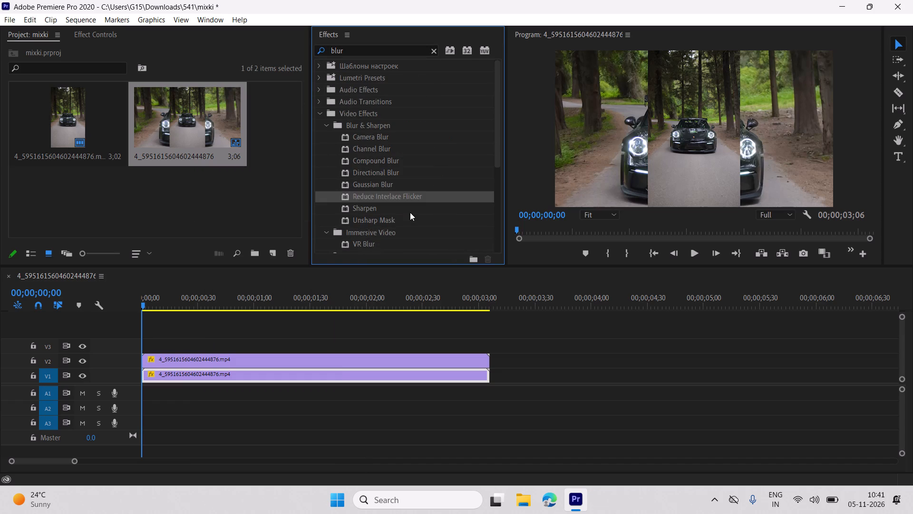
left_click(416, 230)
left_click(408, 160)
left_click(412, 169)
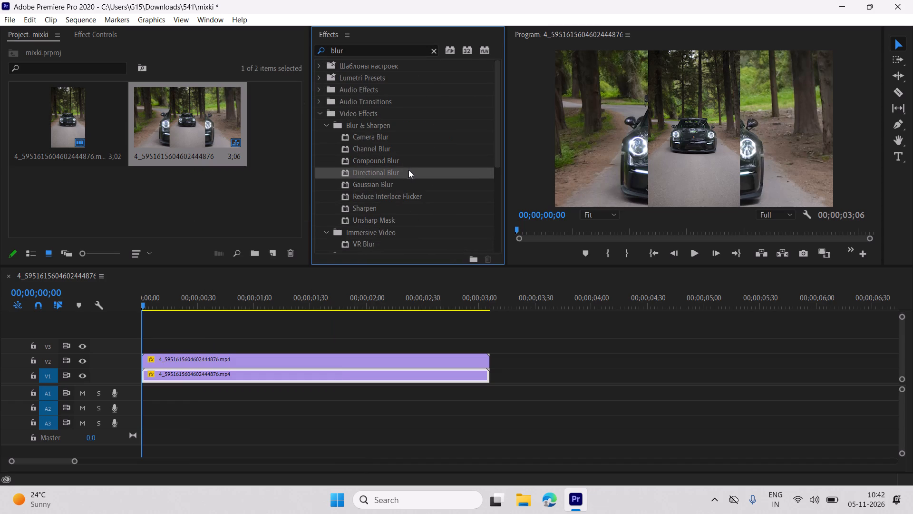
left_click(405, 179)
left_click_drag(407, 181, 402, 375)
Set the Gaussian Blur blurriness of the V1 background clip to 87, then deselect the clip.
scroll(94, 38, "down", 1)
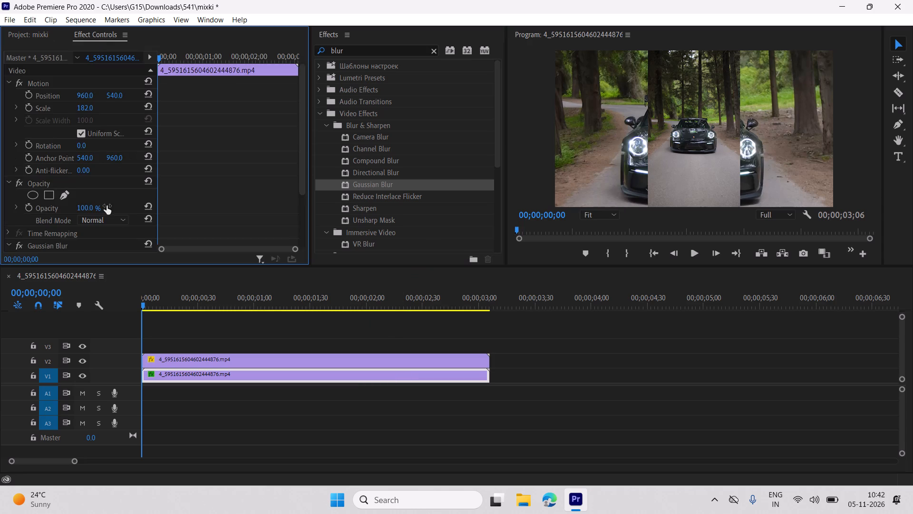
scroll(105, 206, "down", 4)
left_click_drag(79, 220, 113, 218)
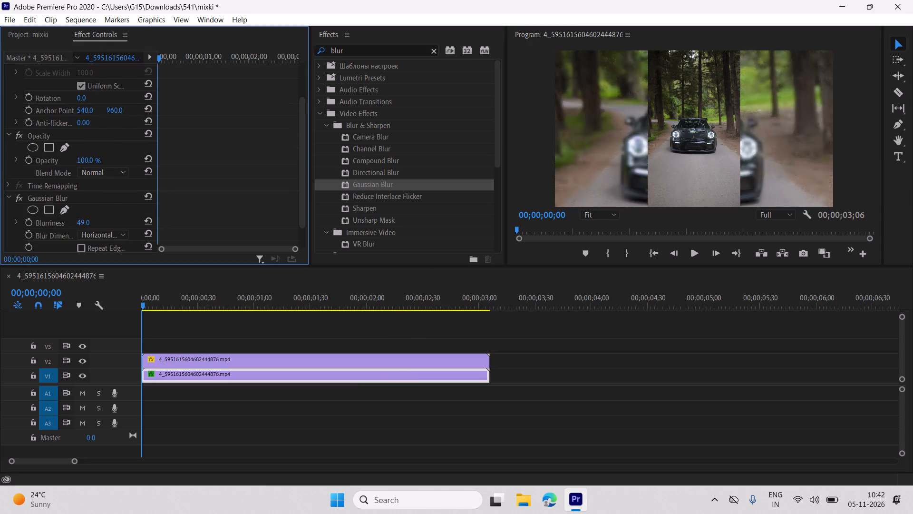
left_click_drag(113, 218, 135, 216)
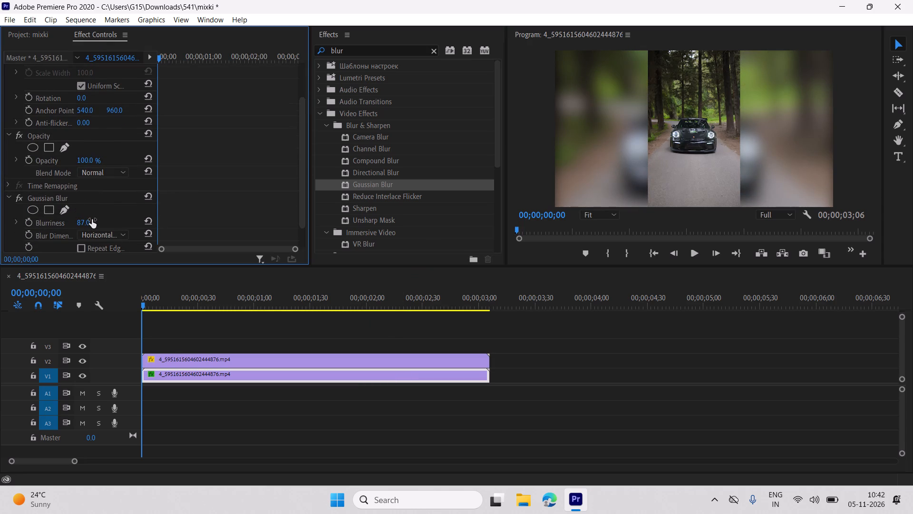
left_click(369, 435)
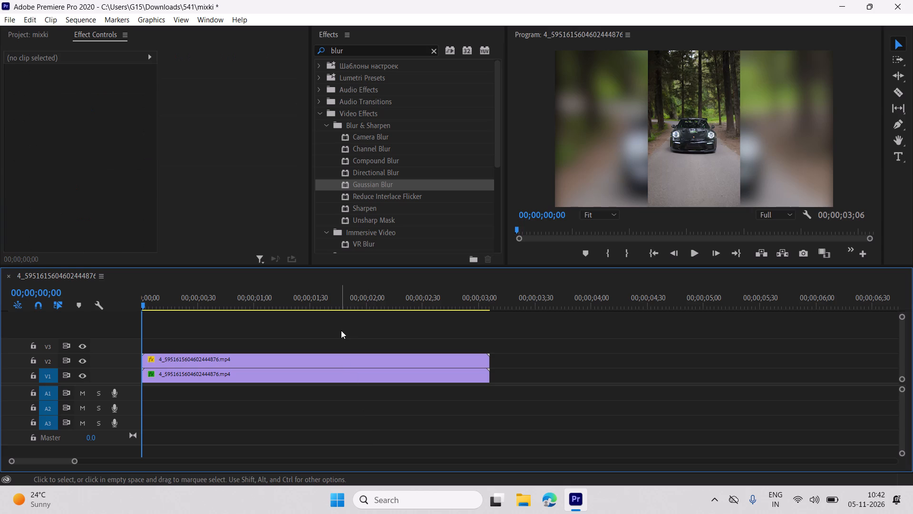
Play back the sequence to review the sharp centre clip over the blurred background.
key("space")
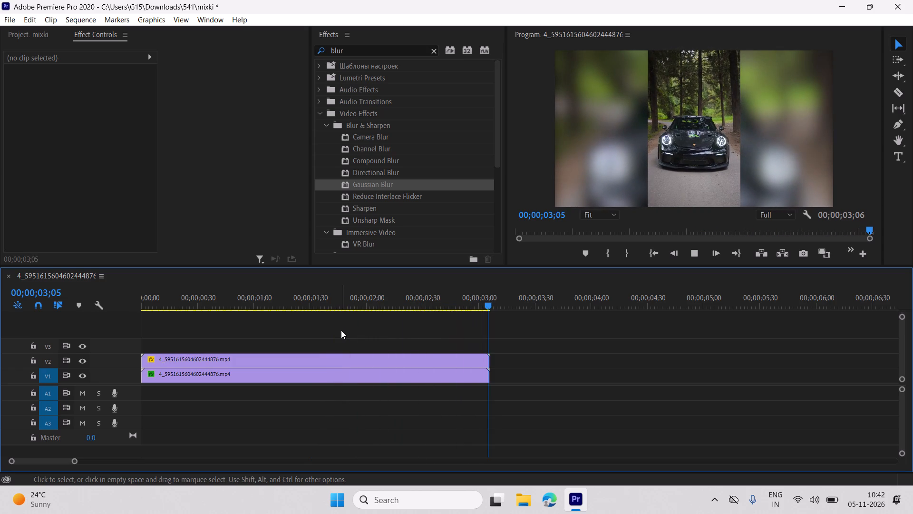
key("space")
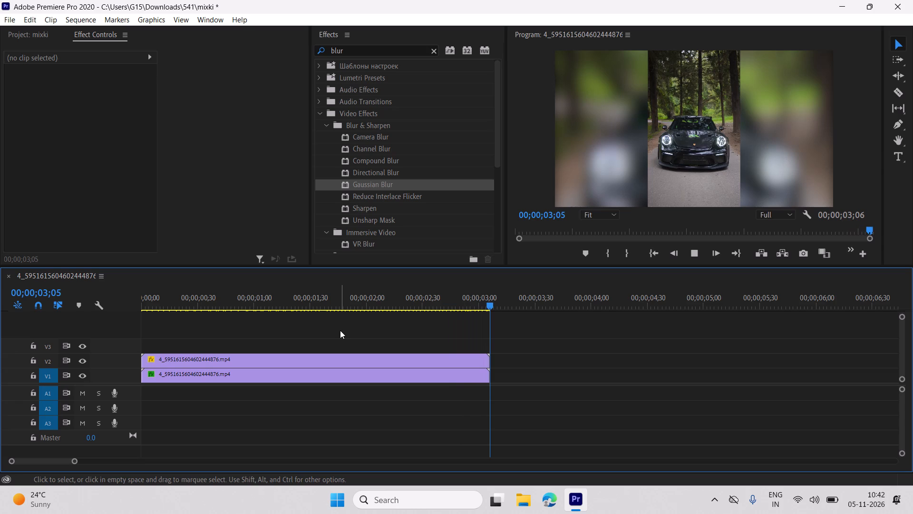
key("space")
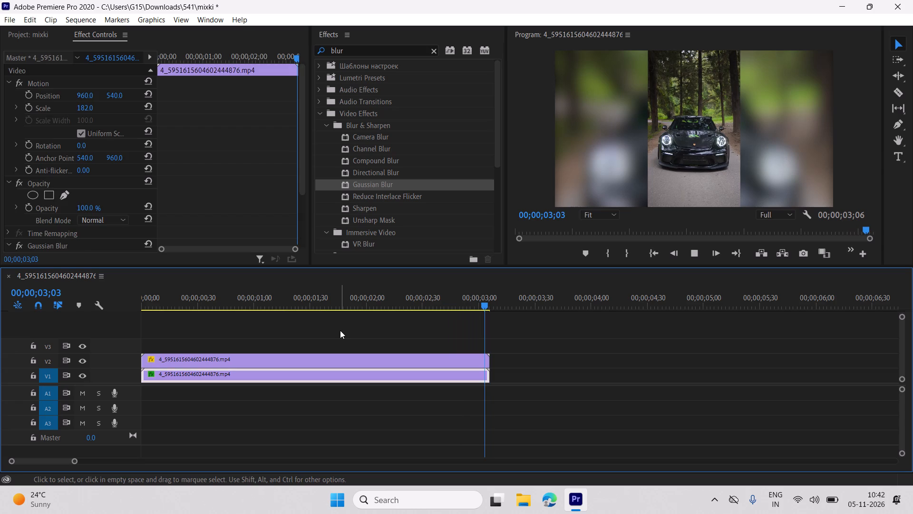
key("space")
key("space")
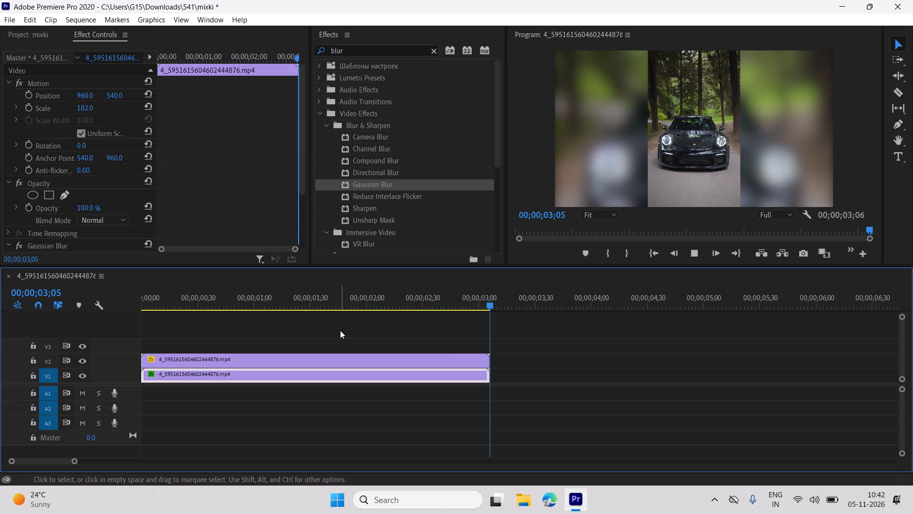
key("space")
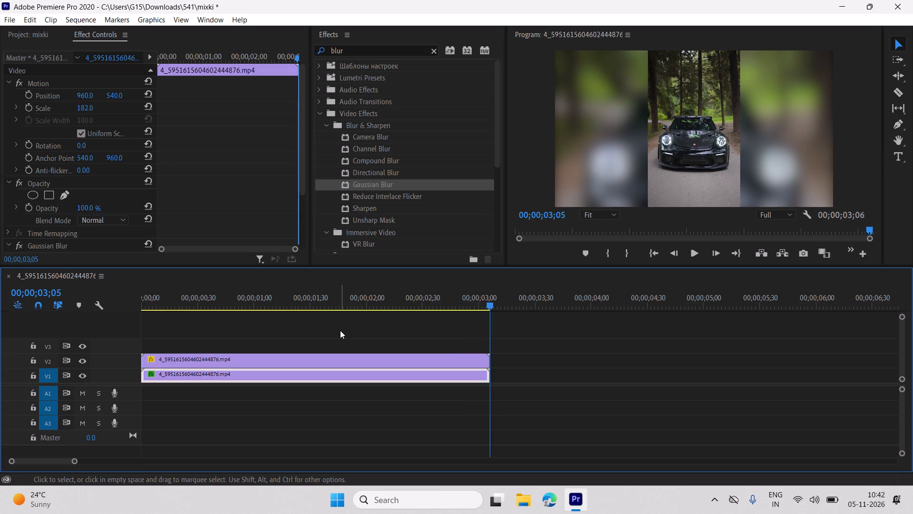
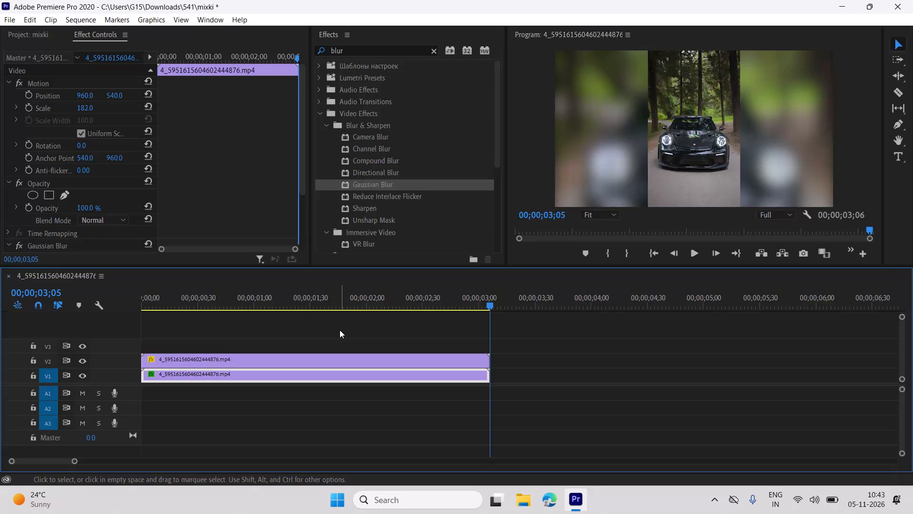
Install the motion graphics template mixkit-304 from the mixkit-youtube-banner-with-logo-and-buttons-304 folder in Downloads.
left_click(300, 341)
left_click(159, 20)
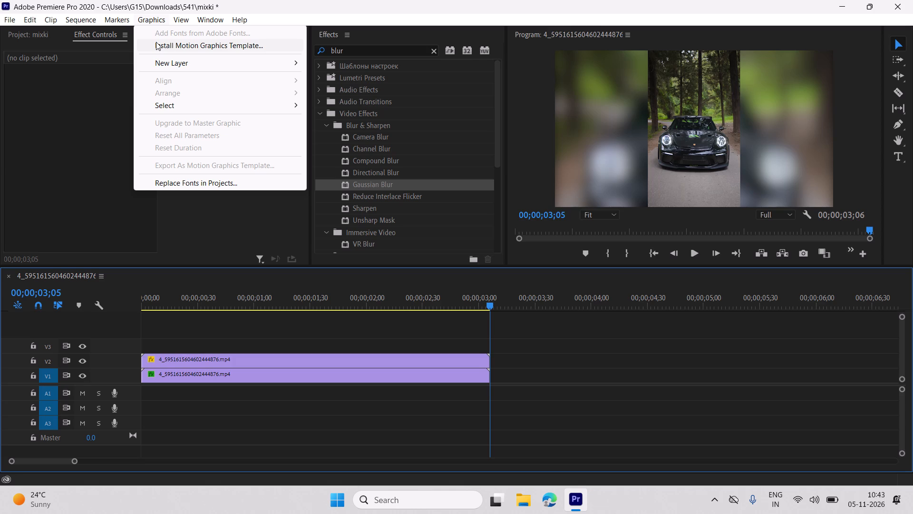
left_click(156, 42)
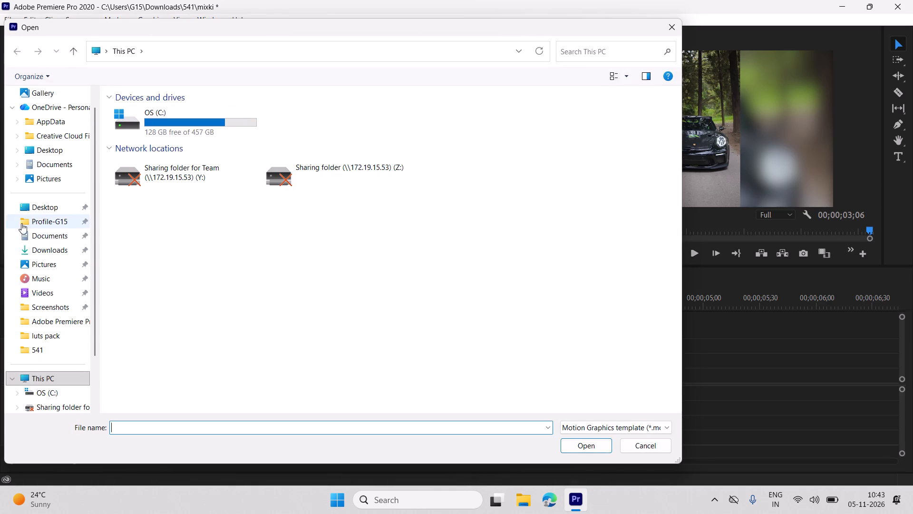
left_click(37, 257)
left_click(42, 248)
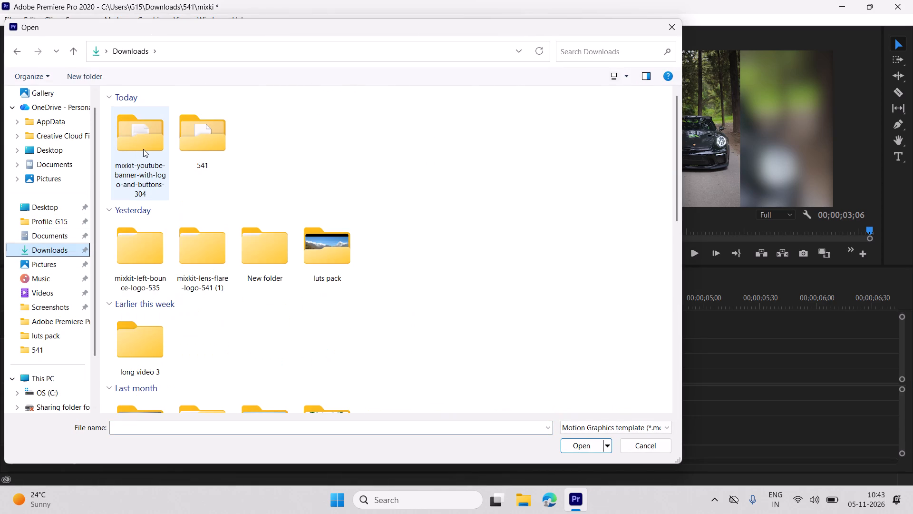
double_click(143, 149)
left_click(132, 131)
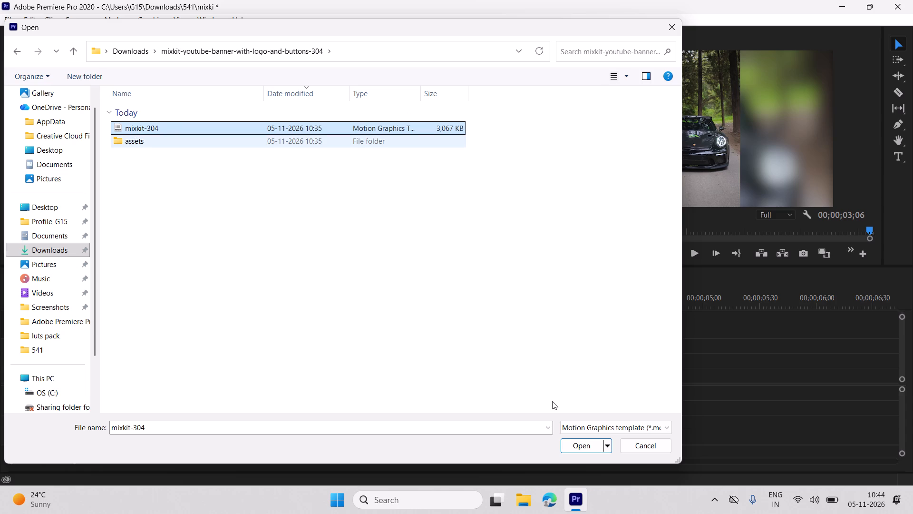
left_click(562, 438)
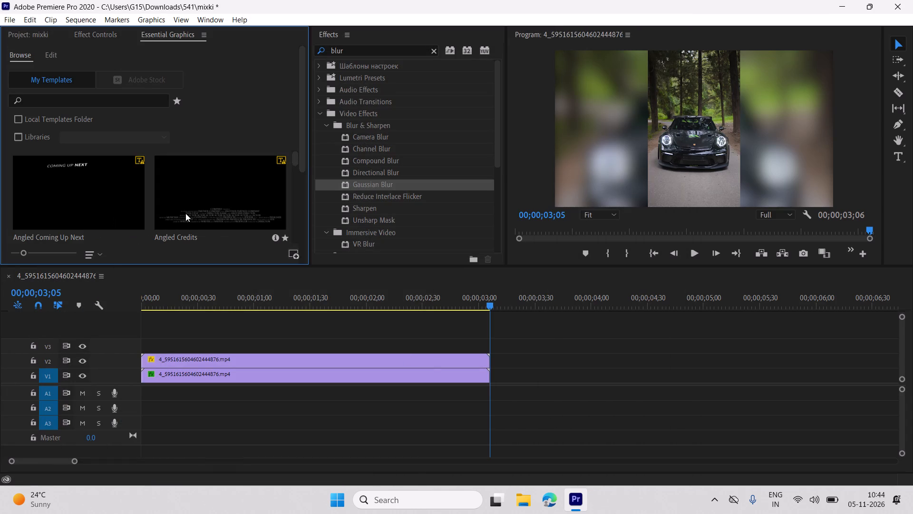
Find the Youtube_Subscribe_5 template and add it to V3 above the car clips, dismissing any font warning.
left_click_drag(296, 164, 296, 174)
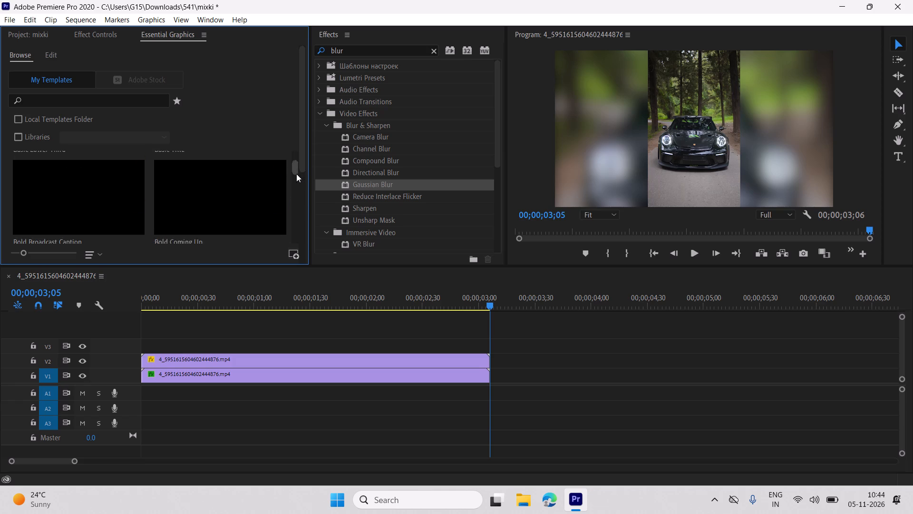
left_click_drag(296, 174, 295, 208)
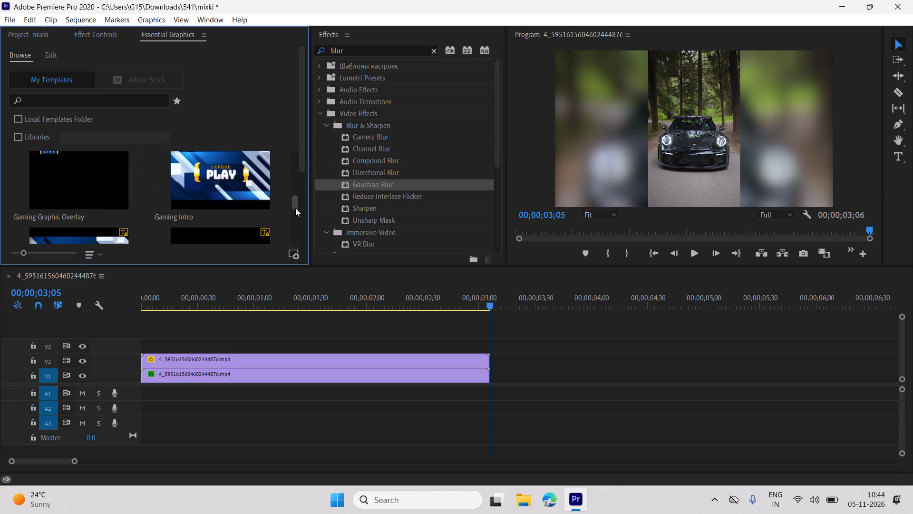
left_click_drag(295, 208, 295, 213)
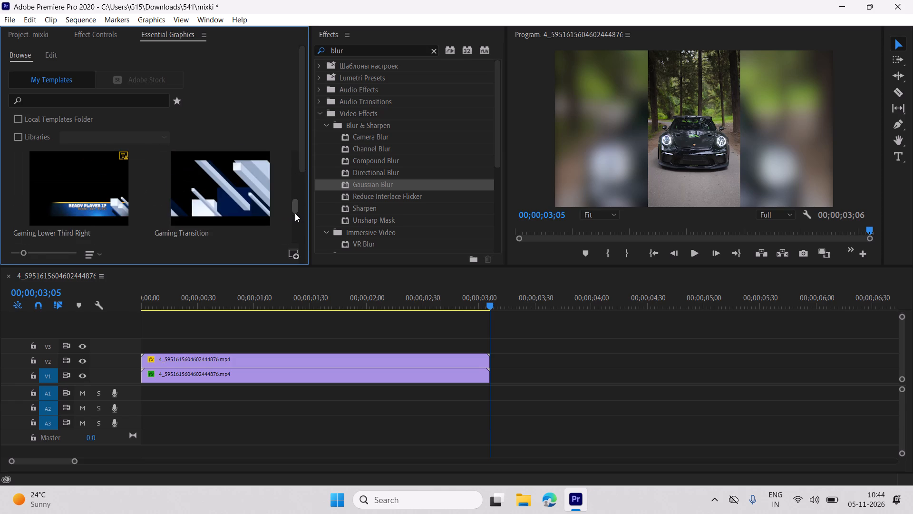
left_click_drag(295, 213, 295, 256)
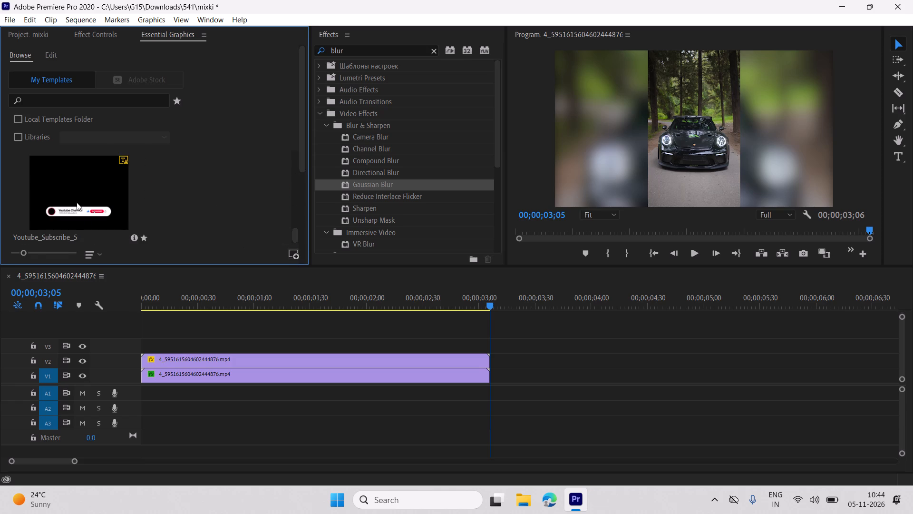
left_click_drag(65, 198, 182, 342)
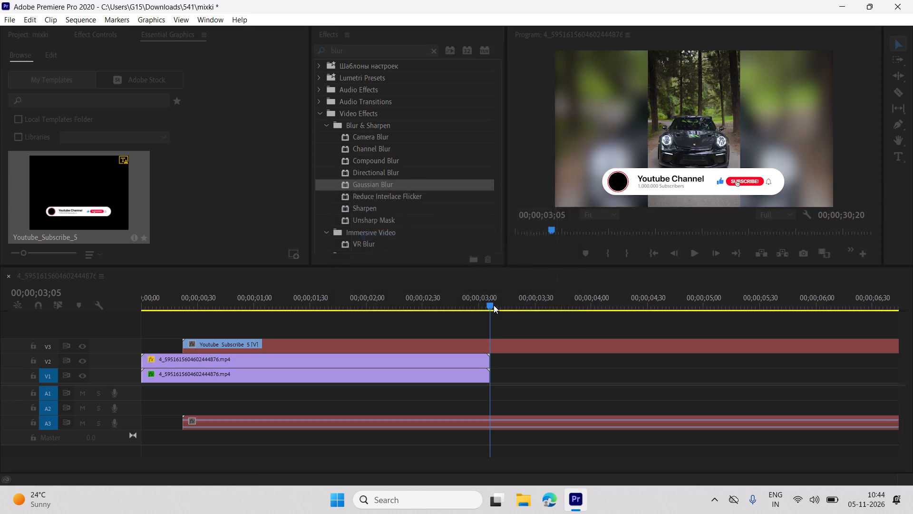
left_click_drag(489, 304, 476, 304)
left_click(633, 314)
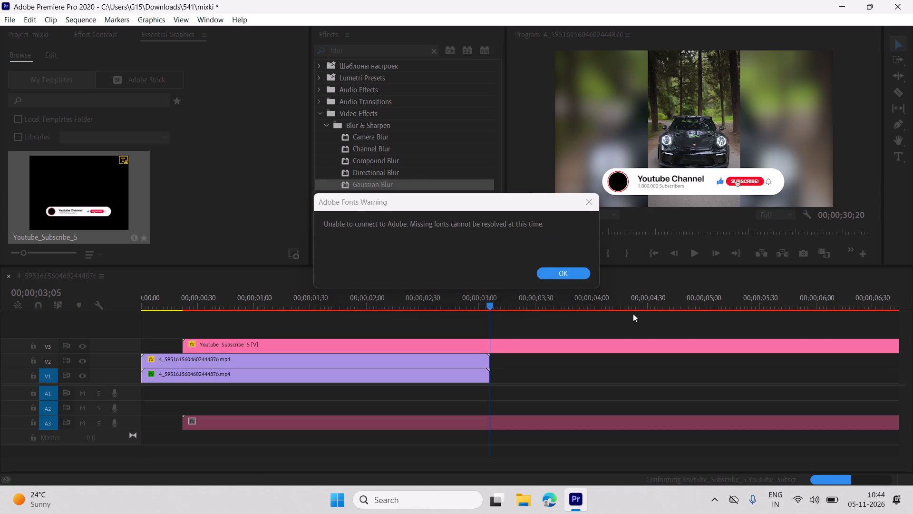
left_click(556, 270)
left_click(612, 348)
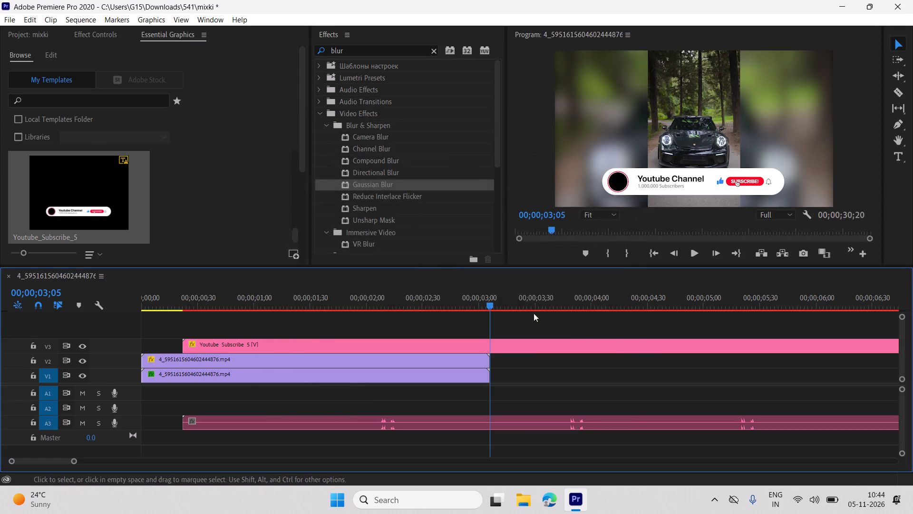
Move the Youtube_Subscribe_5 clip on V3 to the very start of the sequence.
left_click_drag(490, 302, 249, 324)
left_click_drag(249, 324, 220, 327)
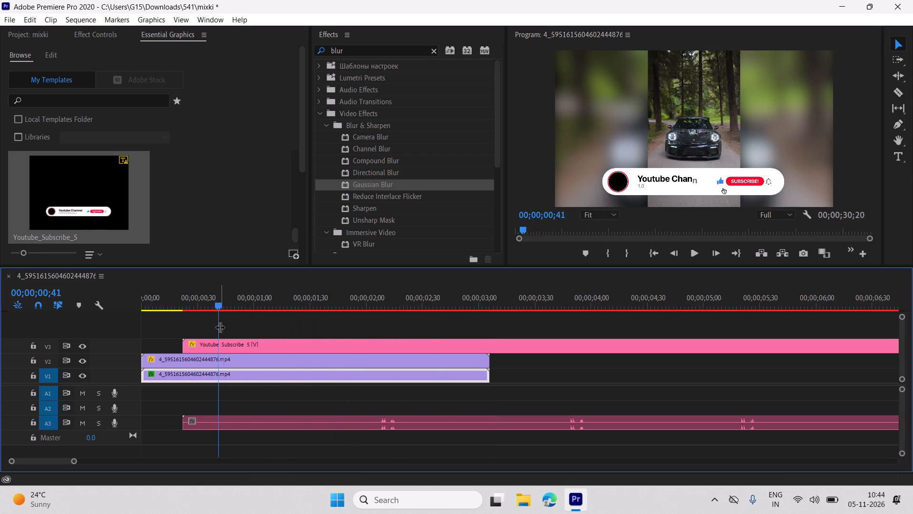
left_click_drag(220, 327, 182, 338)
left_click_drag(212, 340, 169, 348)
left_click_drag(206, 344, 183, 345)
Play back the sequence from the start to review the subscribe banner animation.
key("space")
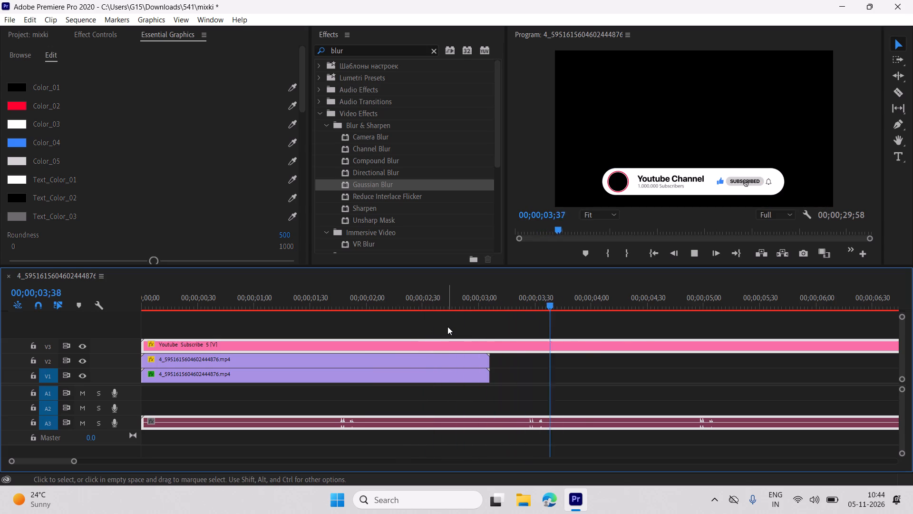
key("space")
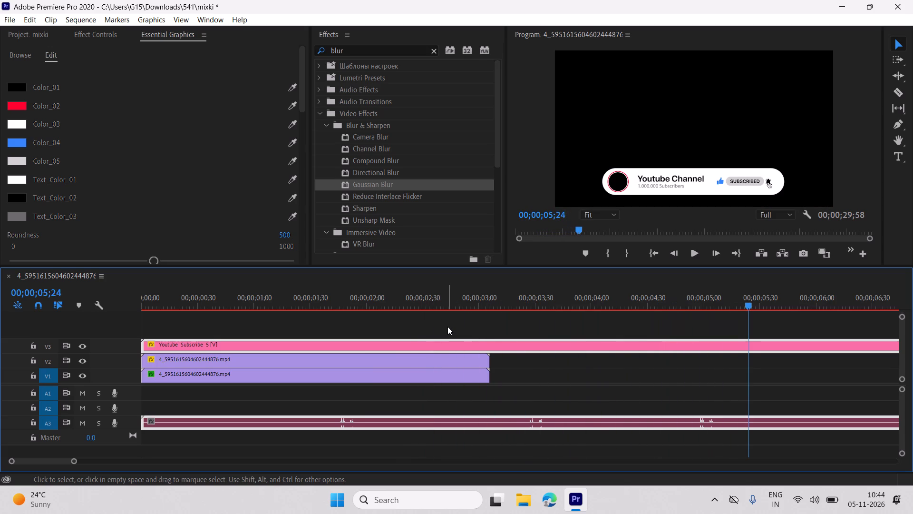
left_click_drag(646, 381, 647, 338)
left_click(647, 338)
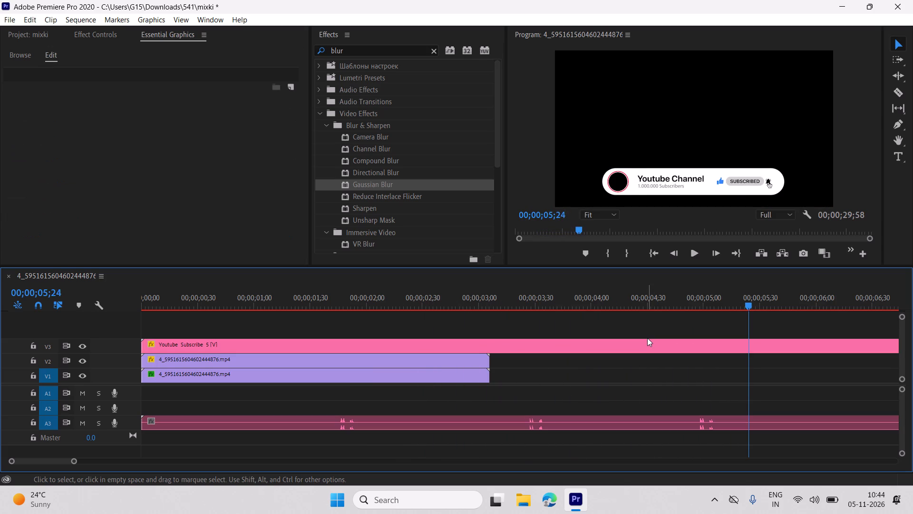
left_click_drag(736, 299, 662, 311)
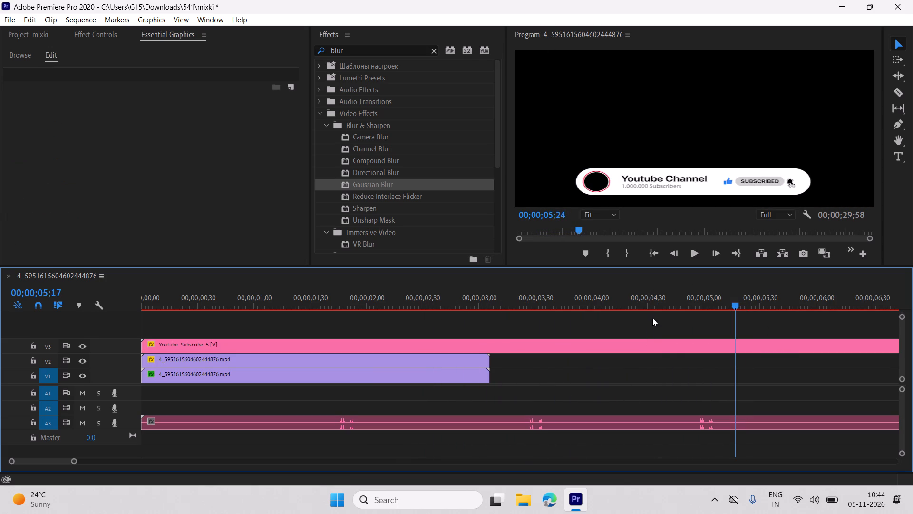
Open the Youtube_Subscribe_5 clip's editable properties and replace the channel name text with KRISHNA EDITS.
double_click(657, 350)
double_click(656, 345)
double_click(656, 345)
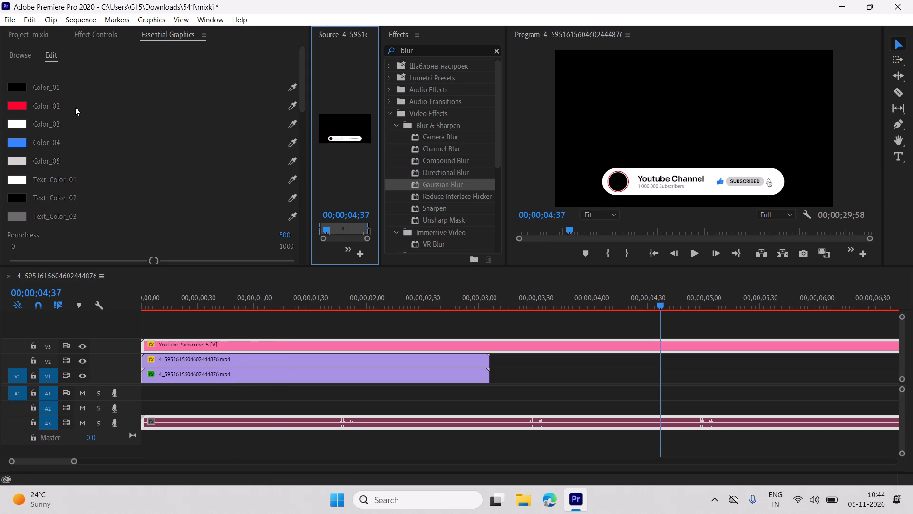
scroll(92, 158, "down", 2)
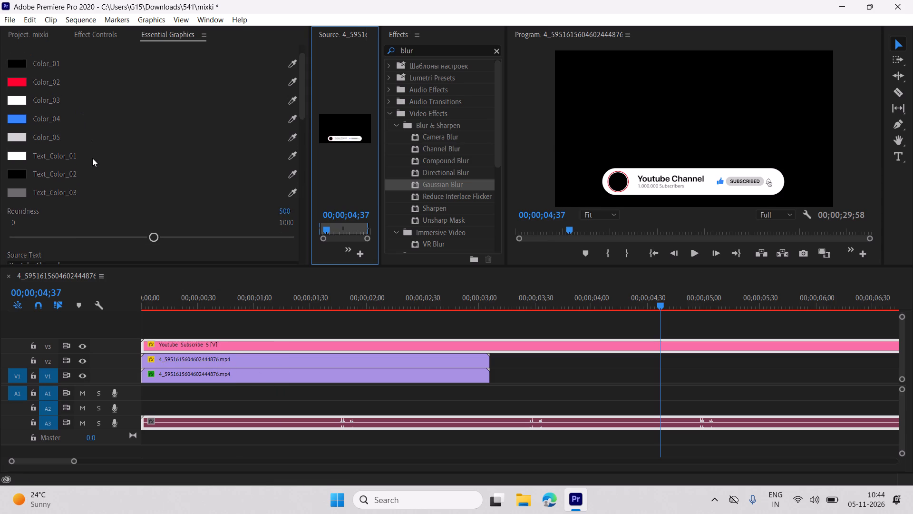
scroll(92, 158, "down", 4)
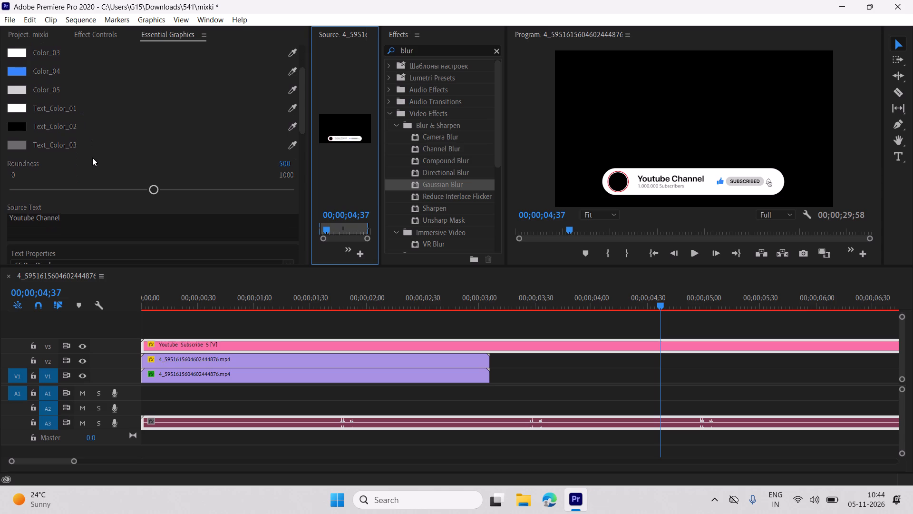
left_click(88, 134)
left_click(87, 128)
scroll(92, 162, "down", 4)
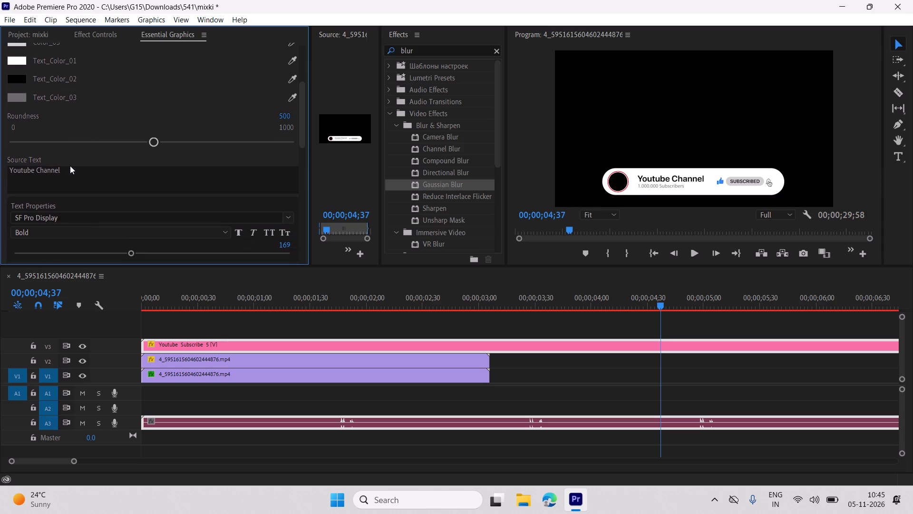
scroll(70, 167, "down", 4)
left_click(69, 122)
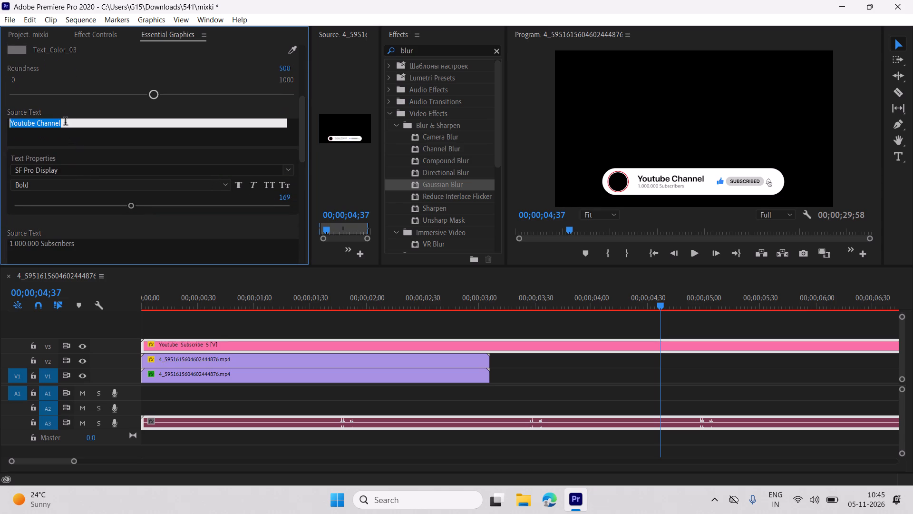
type("KRISHAN")
key("space")
key("BackSpace")
key("BackSpace")
key("BackSpace")
key("BackSpace")
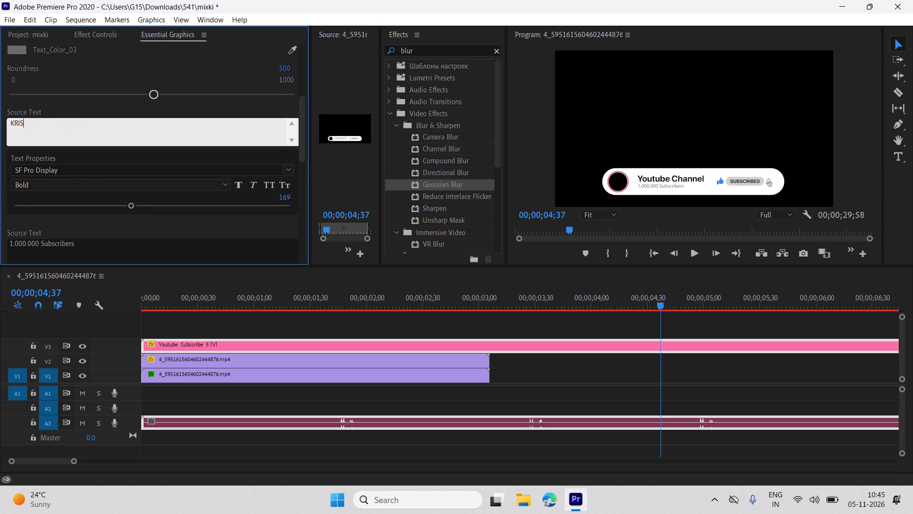
type("HNA EDITS")
key("Return")
left_click(145, 107)
Run through fonts for the channel name text and settle on SF Pro Display Regular.
scroll(198, 173, "down", 3)
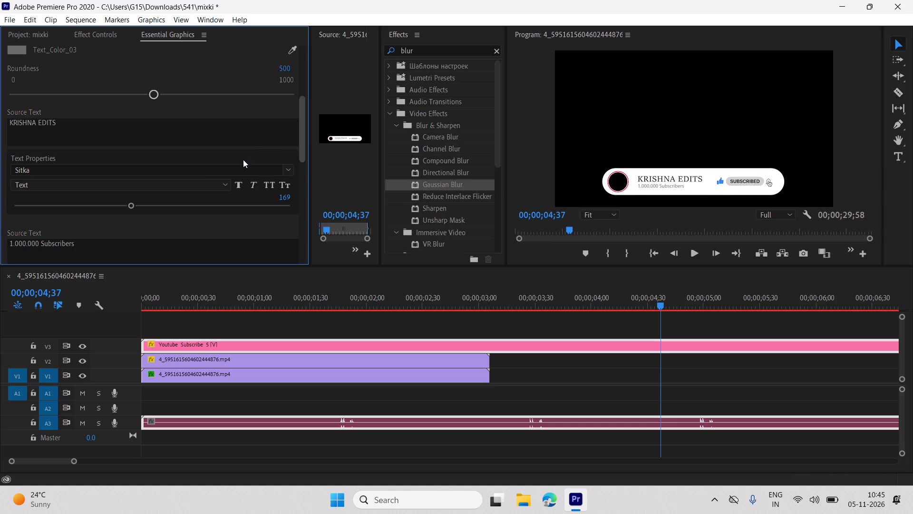
scroll(242, 163, "up", 4)
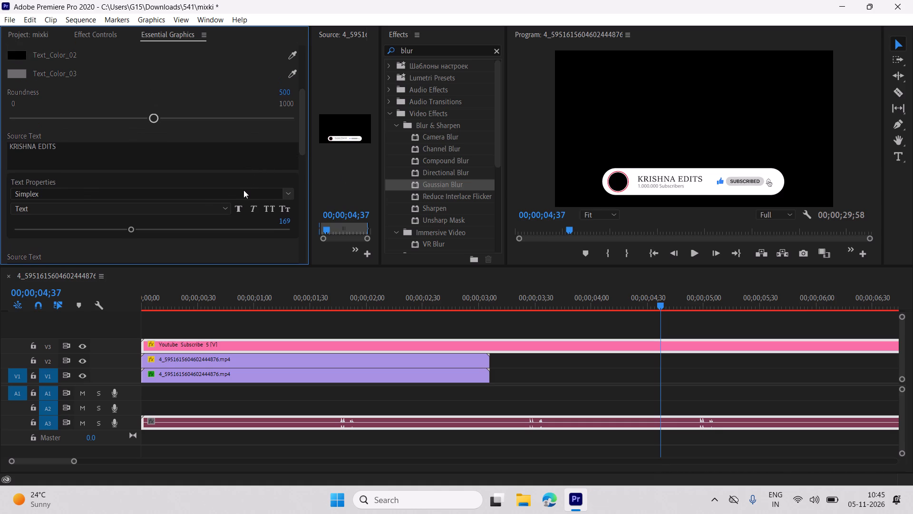
scroll(243, 190, "up", 1)
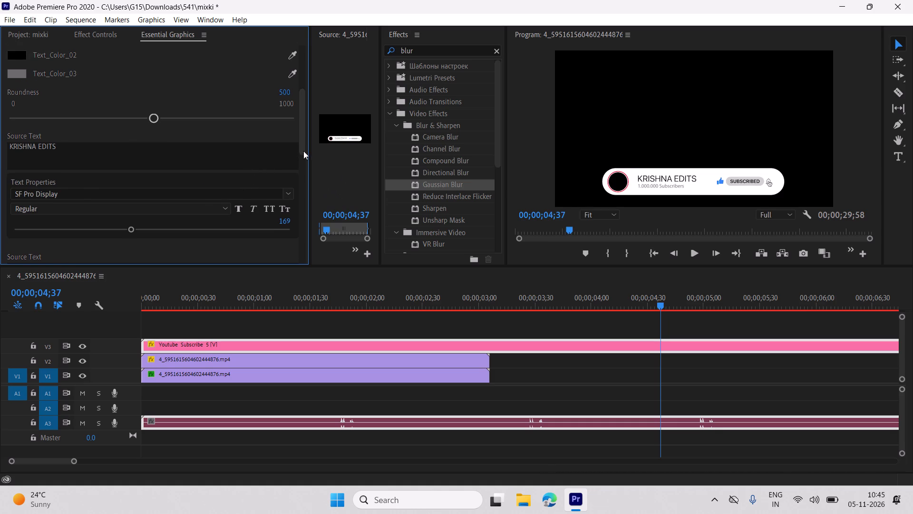
Change the banner's subscriber count text to "46.6k Subscribers", leaving its font as it is.
left_click_drag(303, 151, 301, 186)
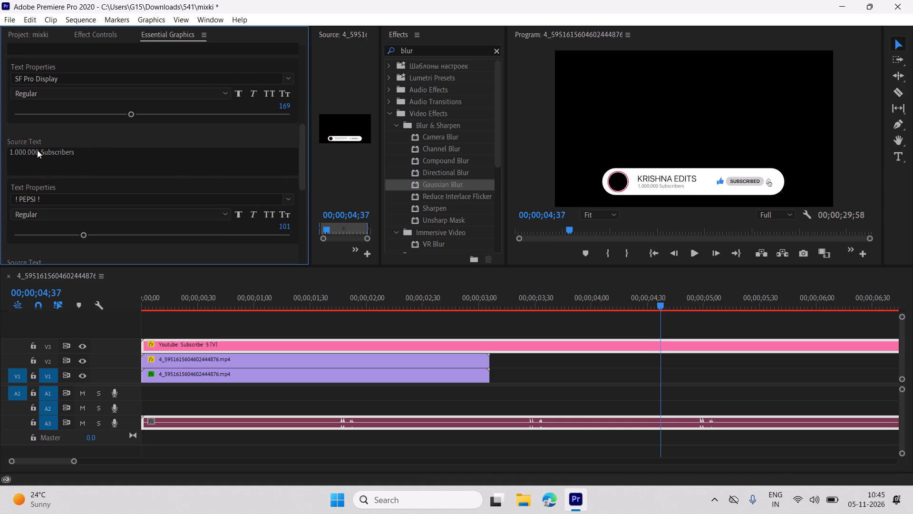
left_click(37, 150)
left_click(37, 150)
left_click_drag(39, 153, 18, 151)
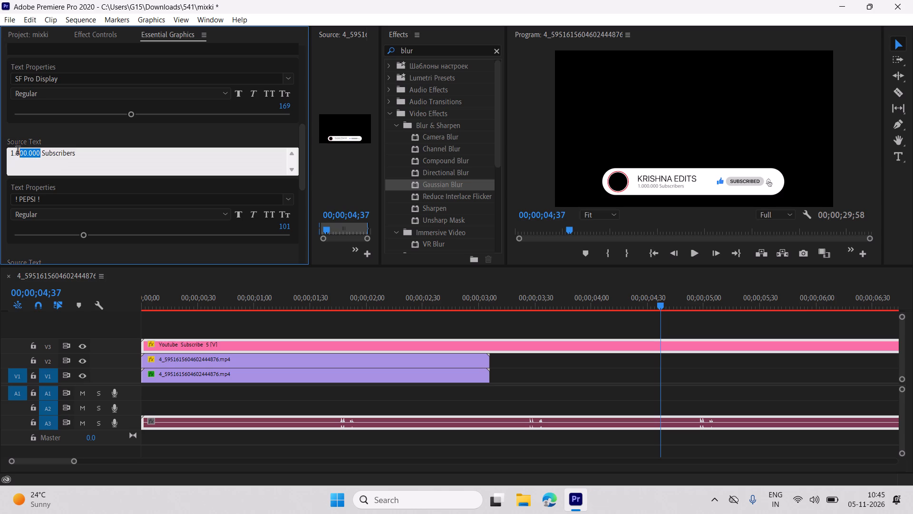
left_click_drag(18, 151, 4, 148)
type("46.6")
left_click(59, 199)
left_click(127, 199)
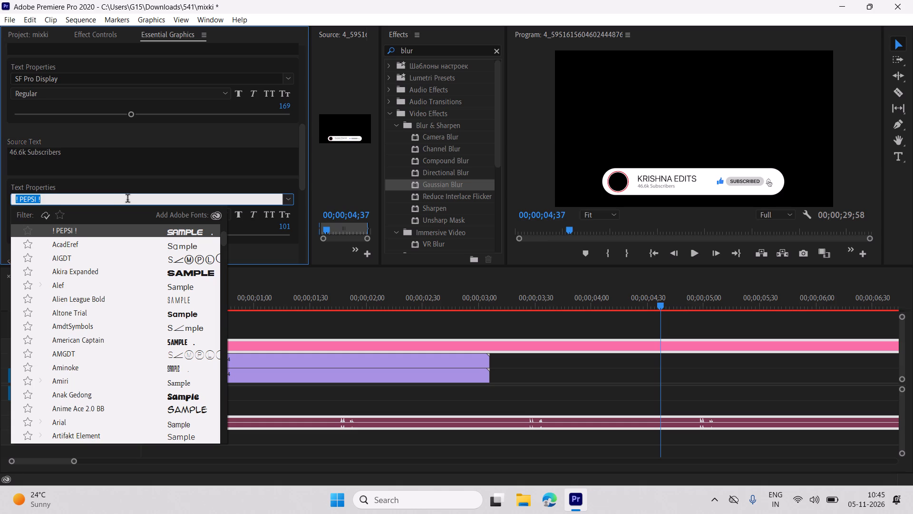
left_click(141, 183)
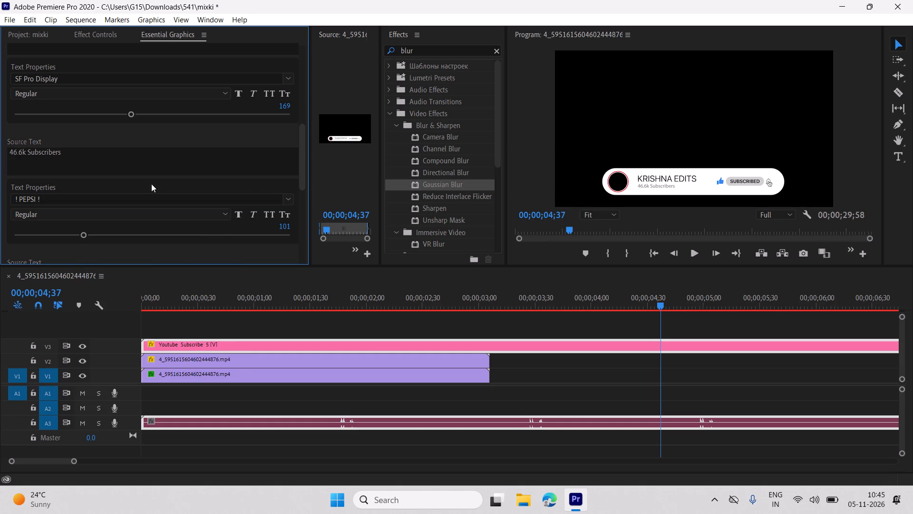
Look through the template's remaining text settings for the Subscribe! and Subscribed button labels.
left_click_drag(301, 183, 297, 221)
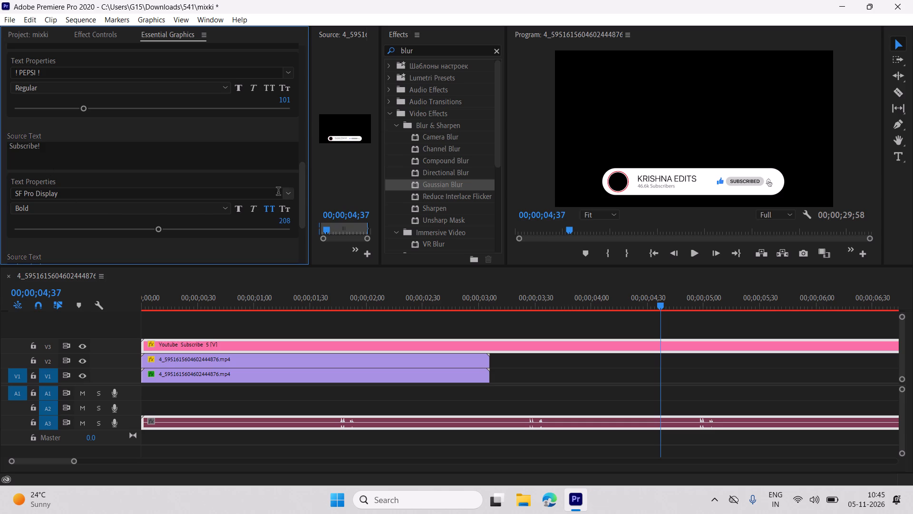
left_click_drag(301, 196, 304, 228)
left_click_drag(57, 157, 22, 157)
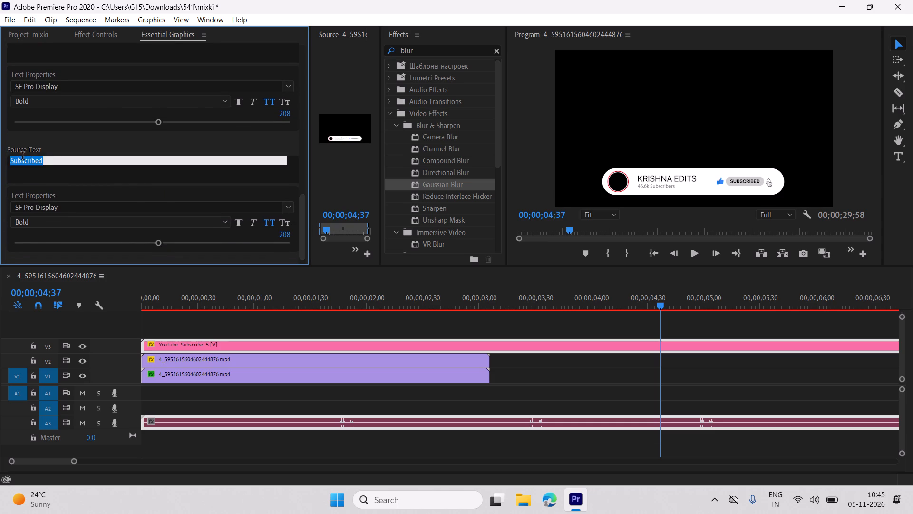
left_click_drag(22, 157, 9, 158)
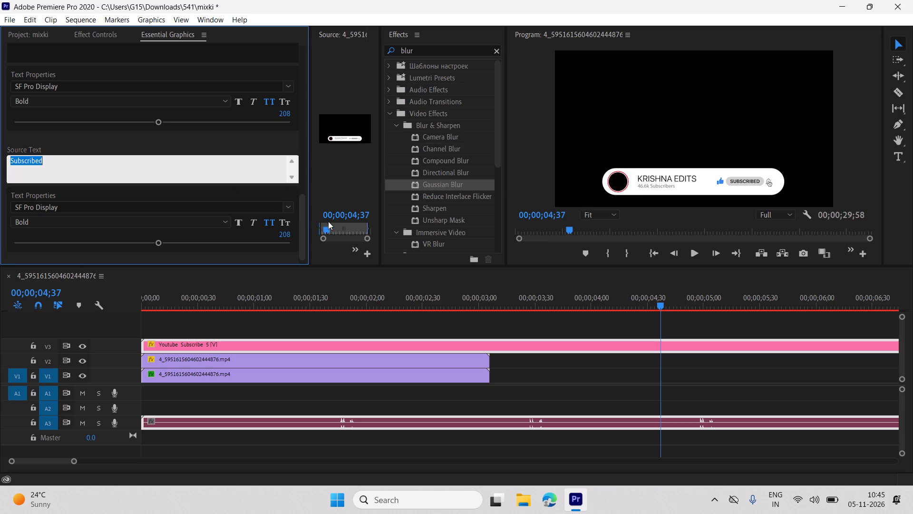
left_click_drag(305, 219, 300, 238)
left_click(300, 238)
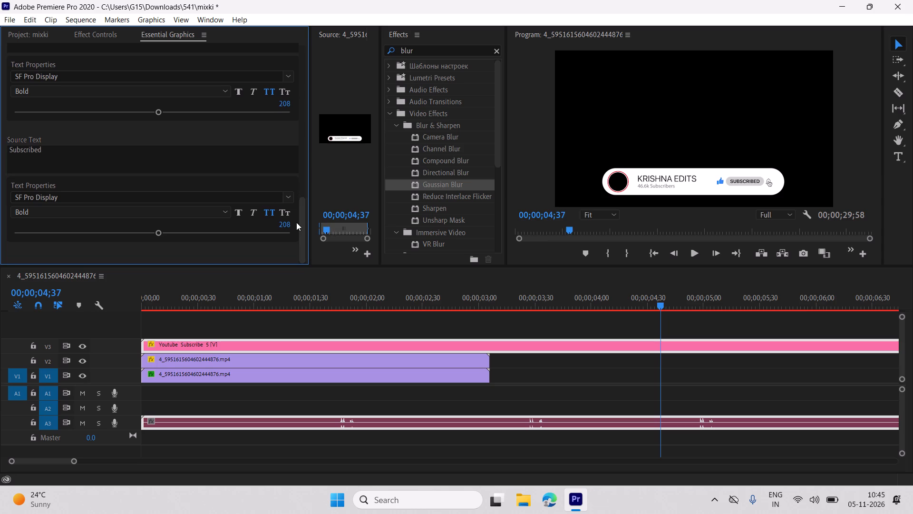
Scrub the sequence back to 00;00;01;33 to check the edited banner over the car video.
left_click_drag(659, 305, 647, 307)
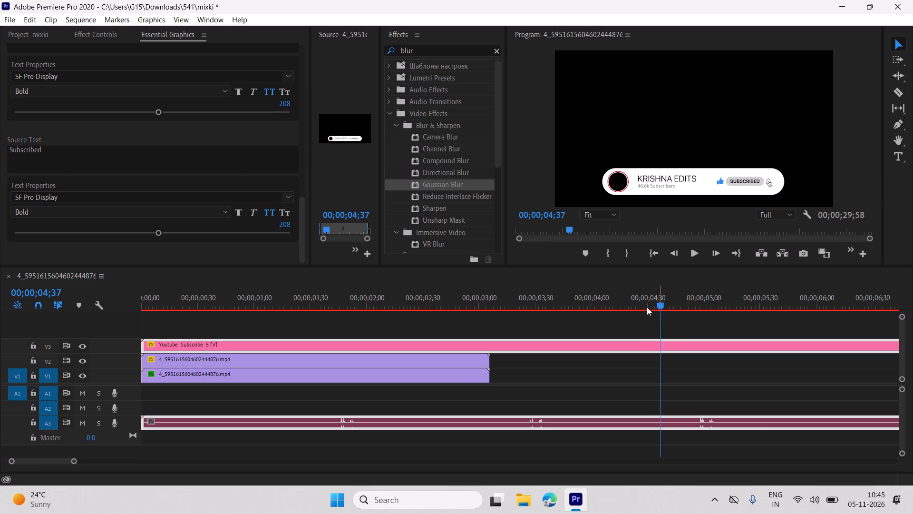
left_click_drag(647, 307, 314, 305)
left_click_drag(299, 213, 307, 146)
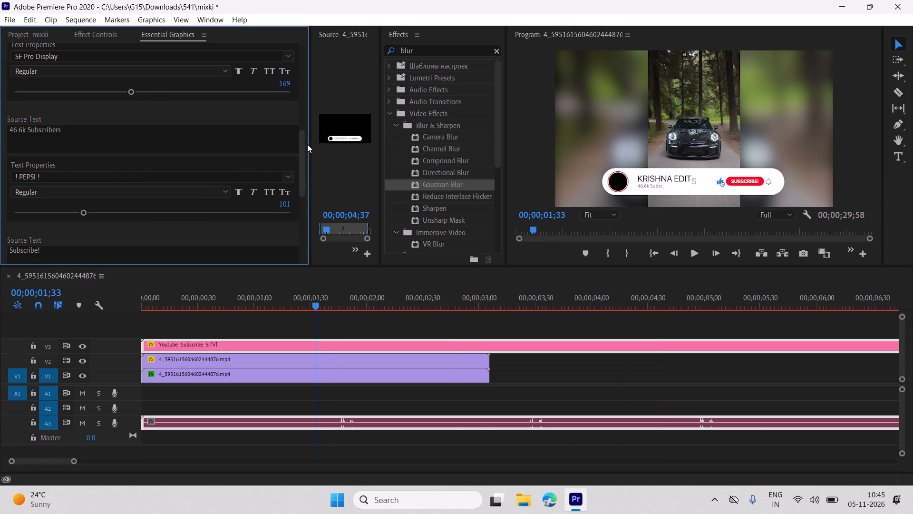
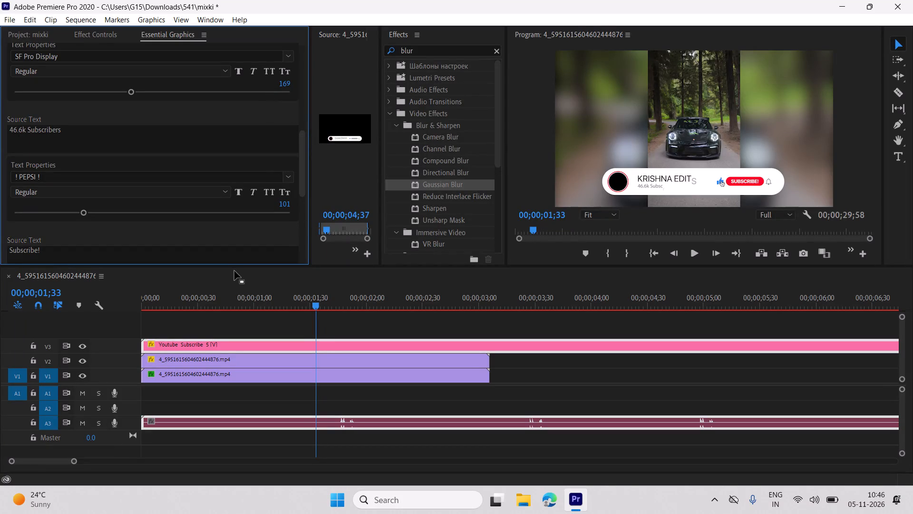
Make the upper workspace area taller at the timeline's expense to enlarge the Program preview.
left_click_drag(331, 267, 319, 342)
left_click_drag(319, 342, 324, 305)
Scrub through the banner animation back to 00;00;00;00 and play the sequence's opening to check it, stopping at 00;00;00;44.
left_click_drag(314, 344, 341, 336)
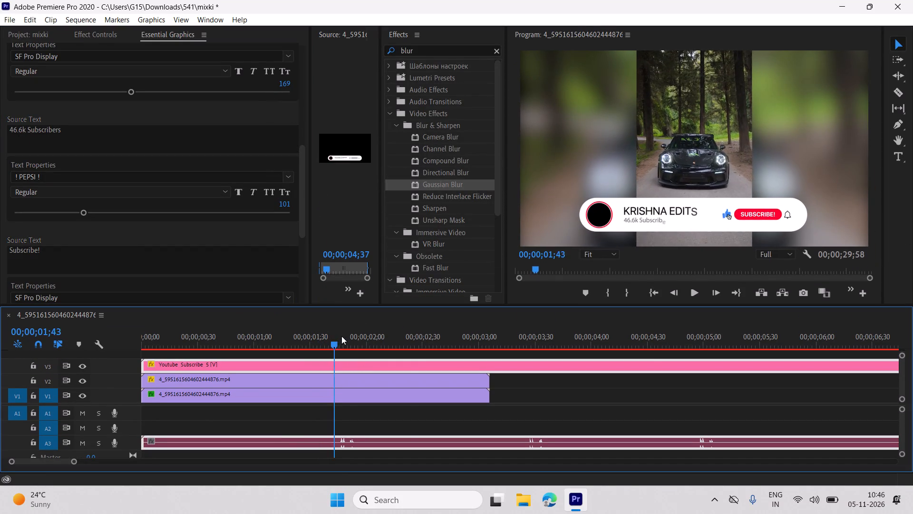
left_click_drag(341, 336, 268, 329)
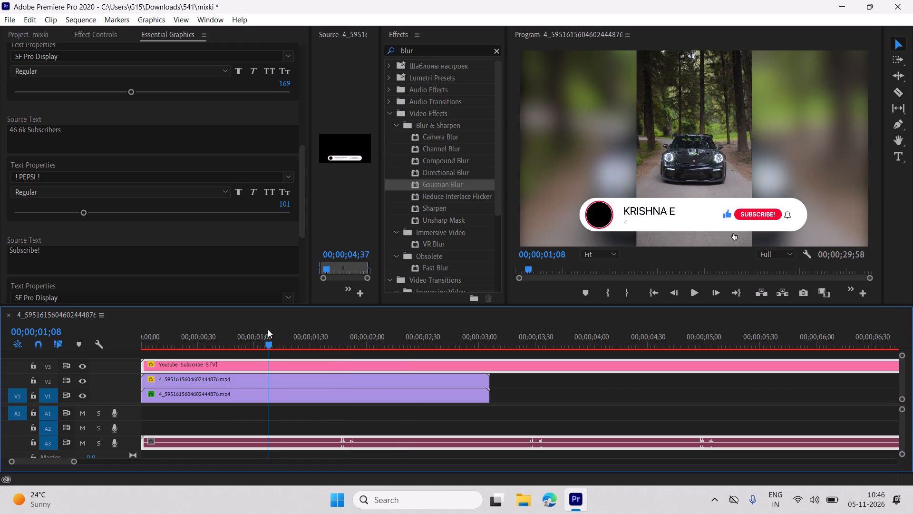
left_click_drag(268, 329, 261, 326)
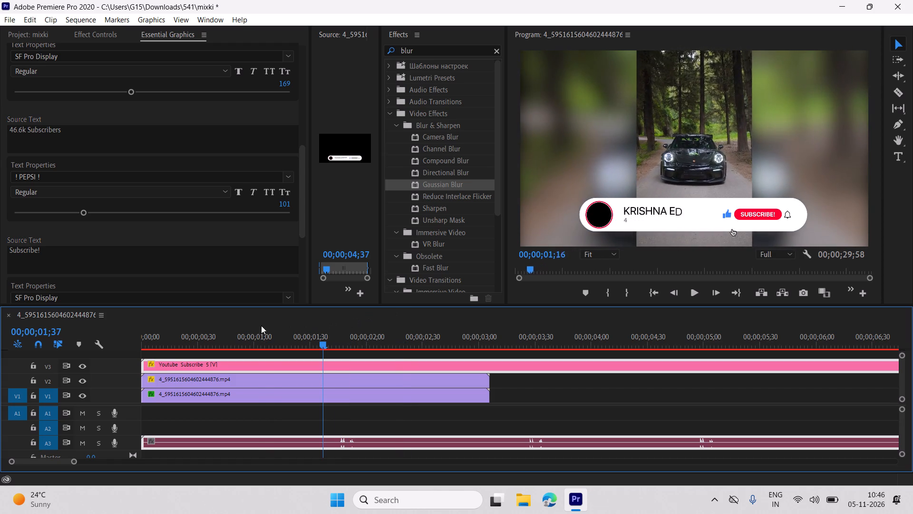
left_click_drag(261, 326, 97, 340)
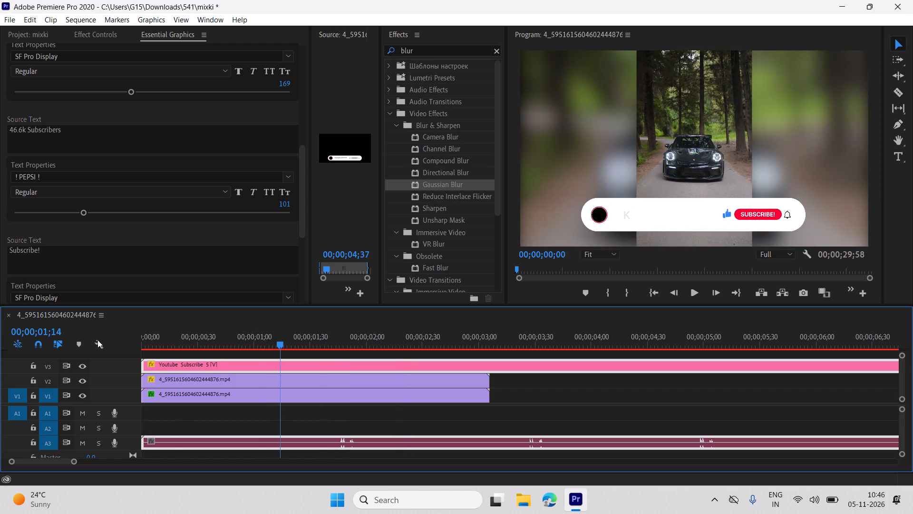
left_click_drag(97, 340, 25, 343)
key("space")
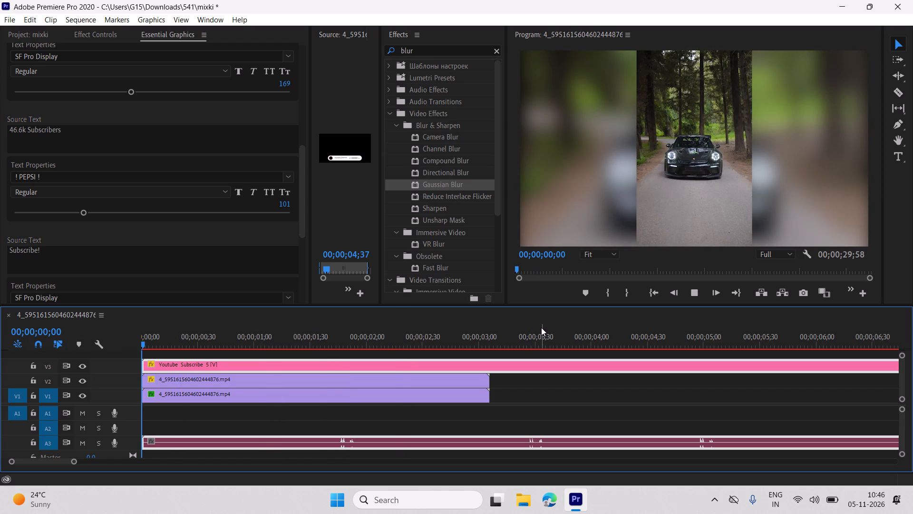
key("space")
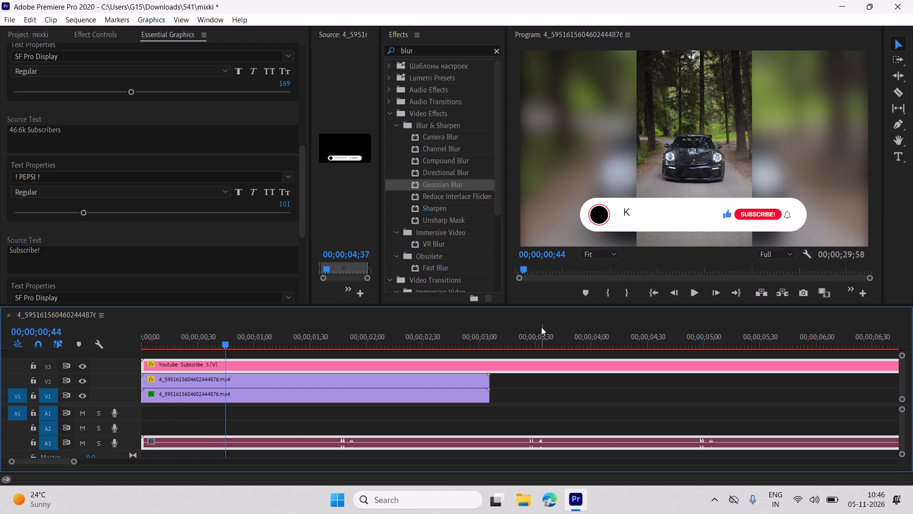
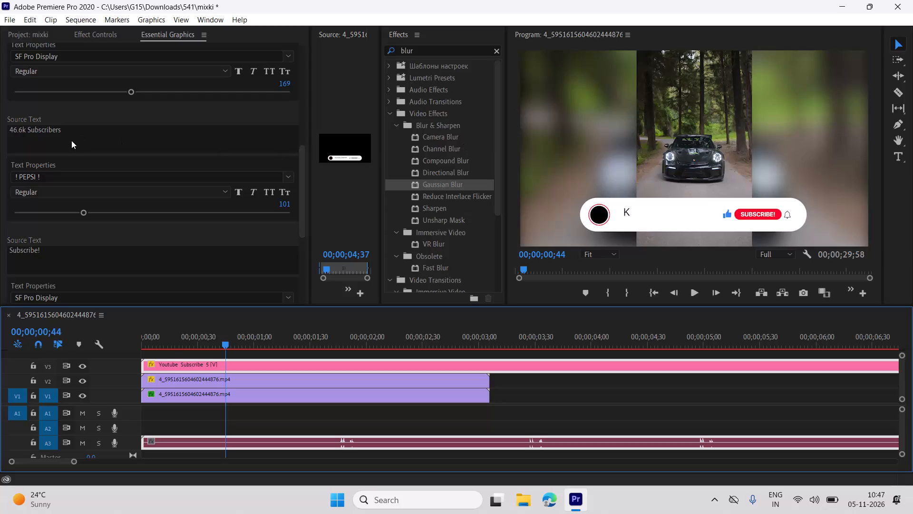
Change the subscribe banner's Color_02 from the template red to a dark teal, about #1D7267.
scroll(136, 125, "up", 7)
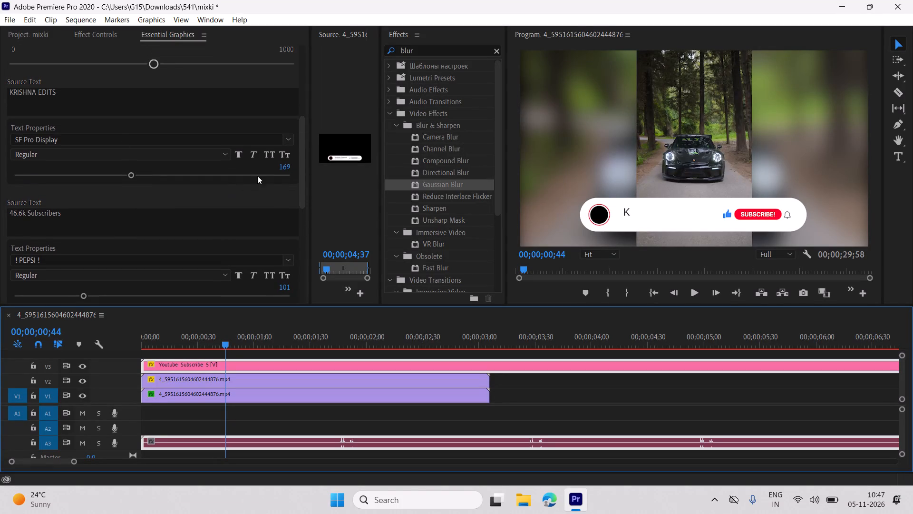
left_click_drag(302, 145, 305, 23)
left_click(16, 102)
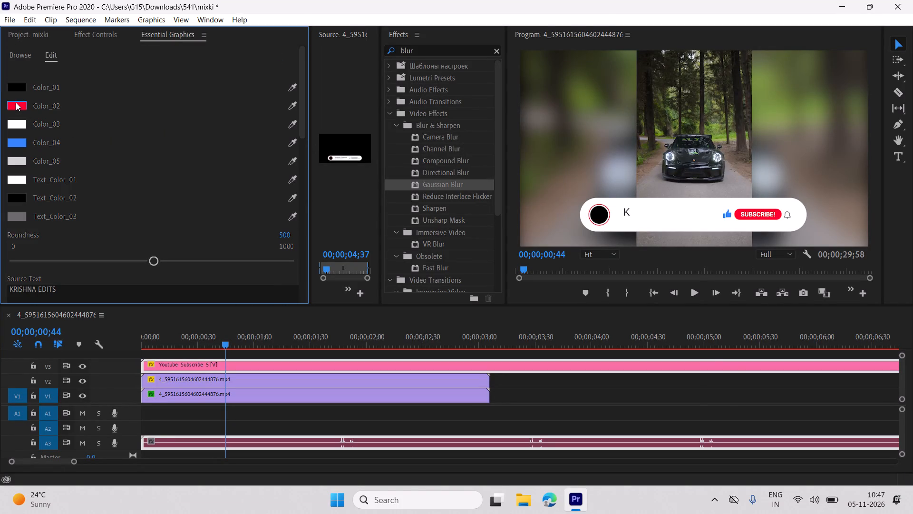
left_click(598, 328)
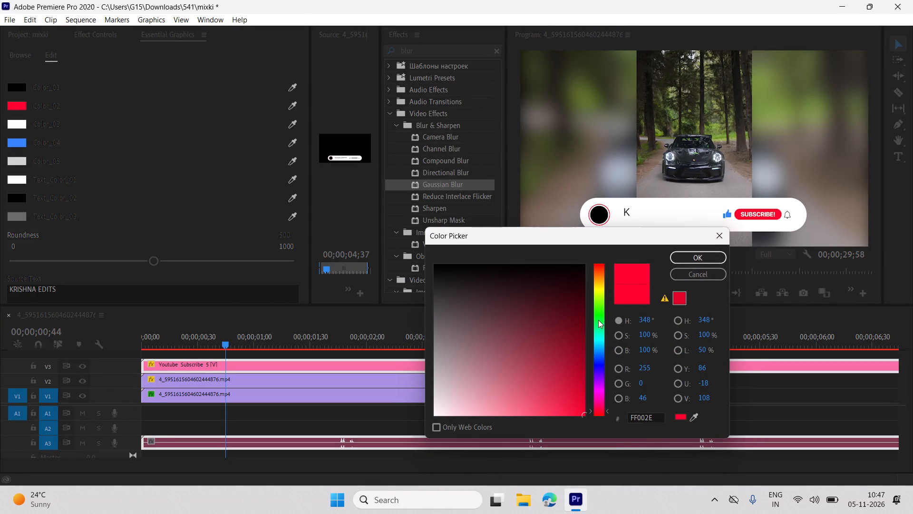
left_click_drag(565, 322, 618, 433)
left_click_drag(566, 335, 584, 341)
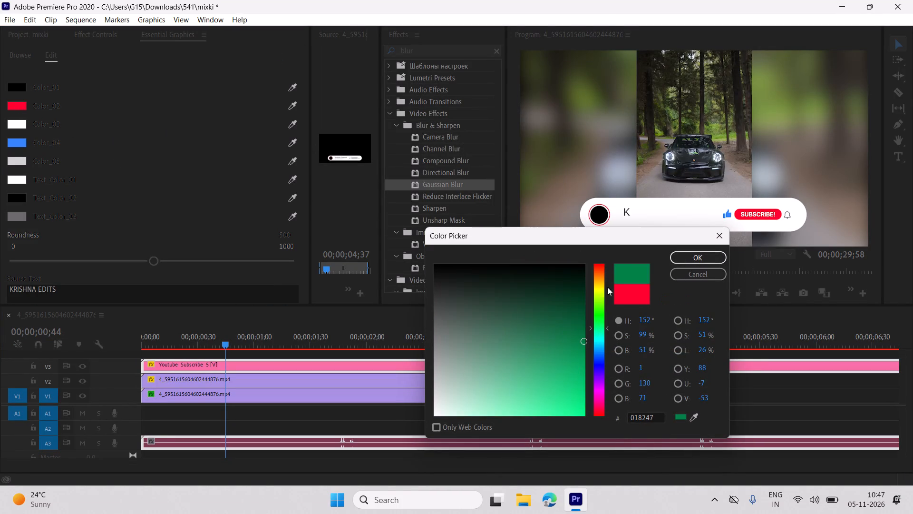
left_click_drag(605, 301, 475, 336)
left_click_drag(516, 337, 550, 331)
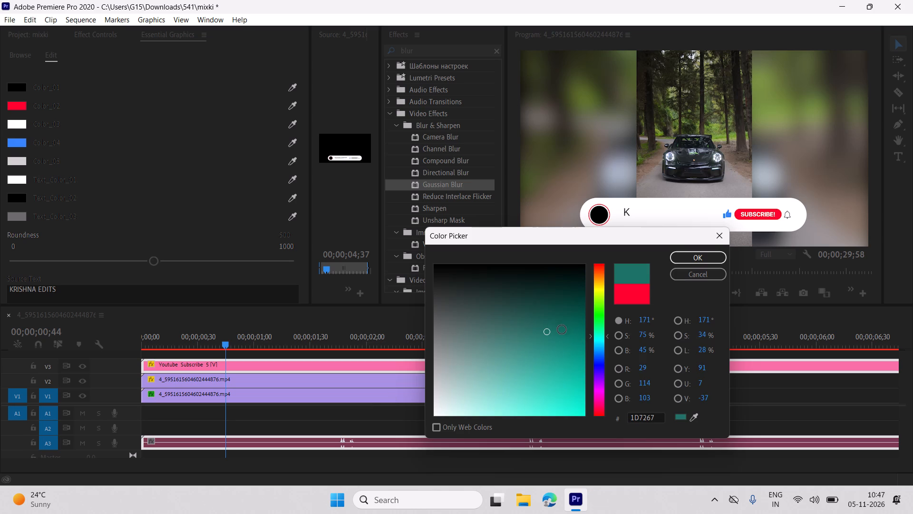
left_click(673, 257)
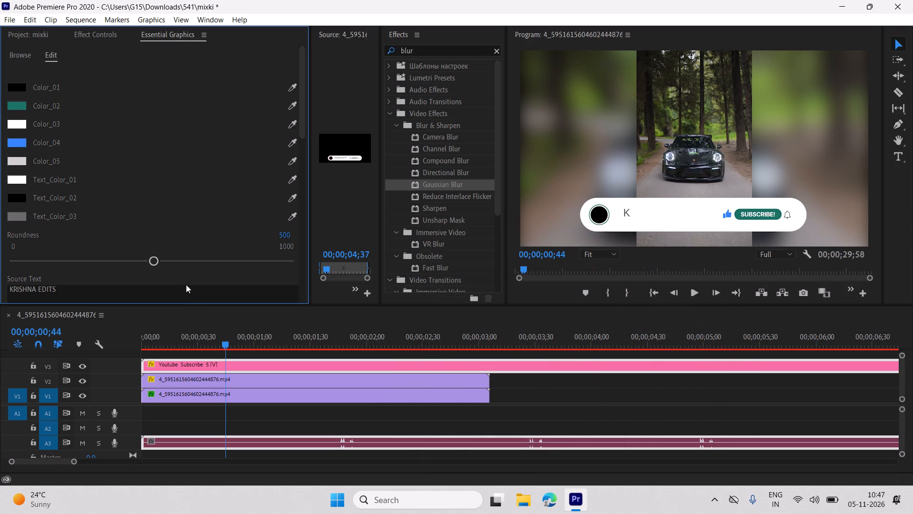
Change the banner's Color_04, used for the thumbs-up icon, to pure red.
left_click(15, 143)
left_click_drag(600, 407, 600, 415)
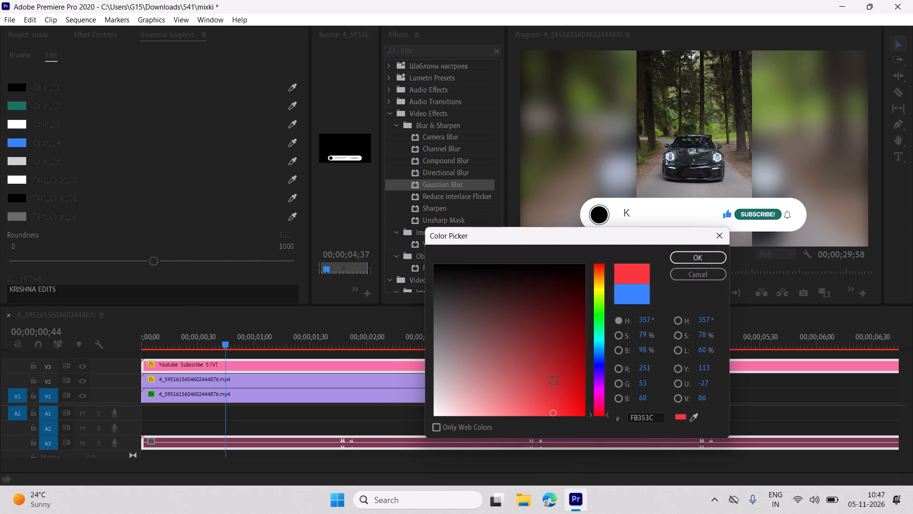
left_click_drag(555, 382, 610, 422)
left_click(680, 262)
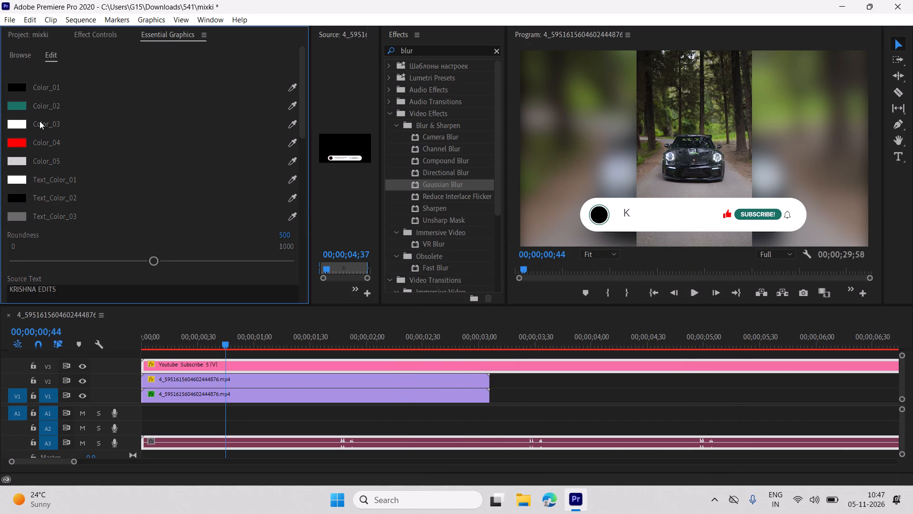
Set the banner's Color_01, used for the bell icon, to white (#FFFFFF).
left_click(25, 86)
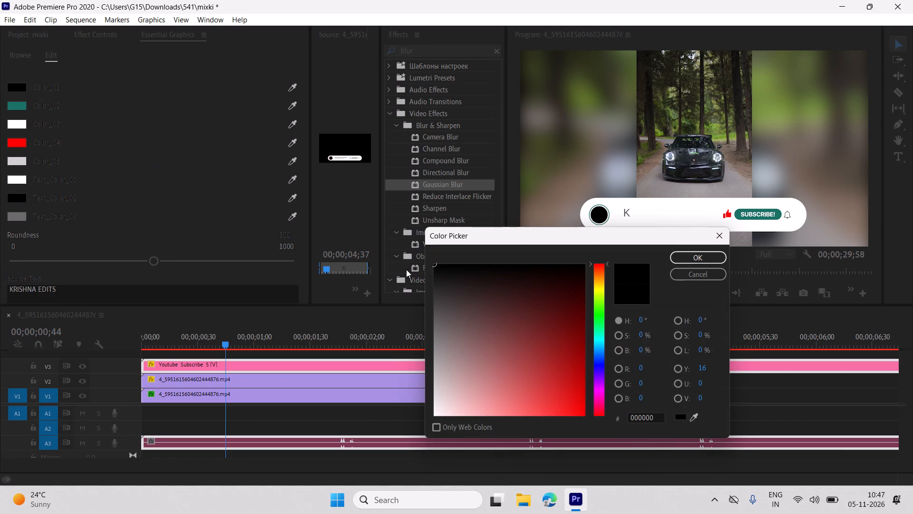
left_click_drag(582, 329, 346, 474)
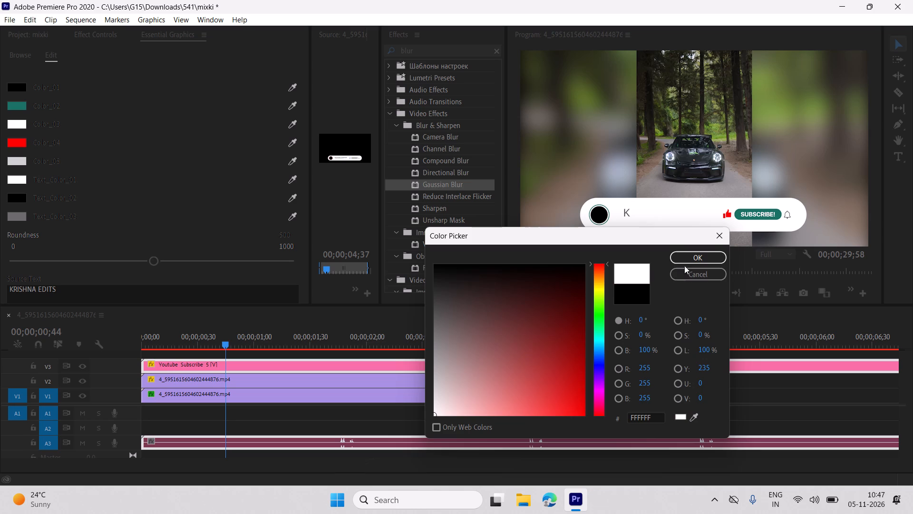
left_click(685, 264)
left_click(685, 260)
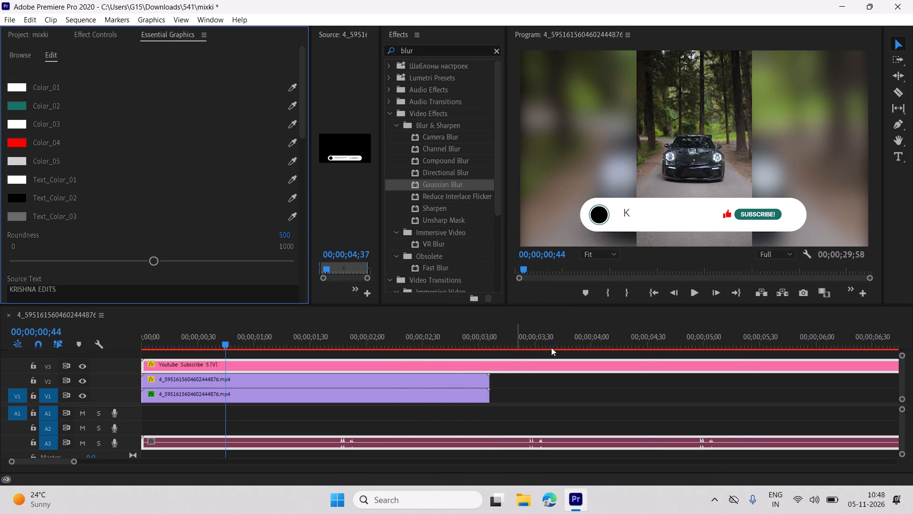
Play the sequence to check the recoloured banner animation, then scrub back to 00;00;00;00.
left_click(690, 295)
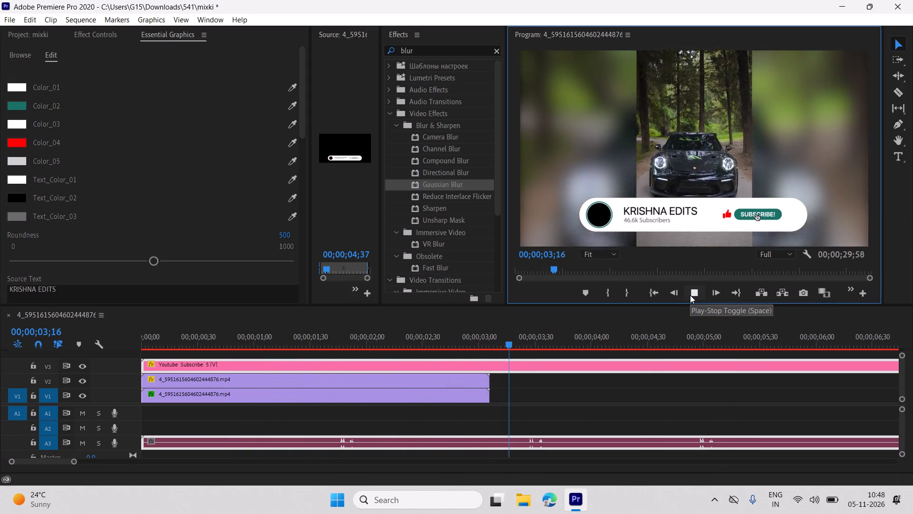
left_click_drag(631, 343, 613, 345)
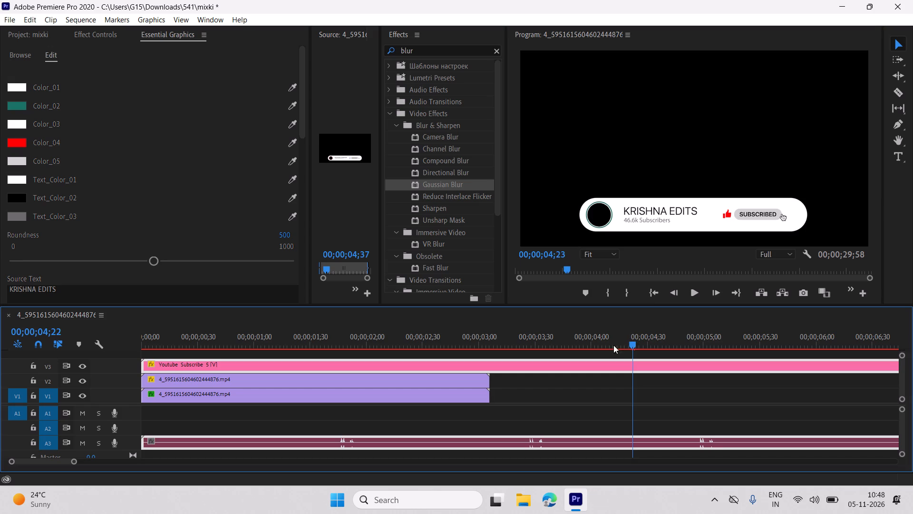
left_click_drag(613, 345, 0, 297)
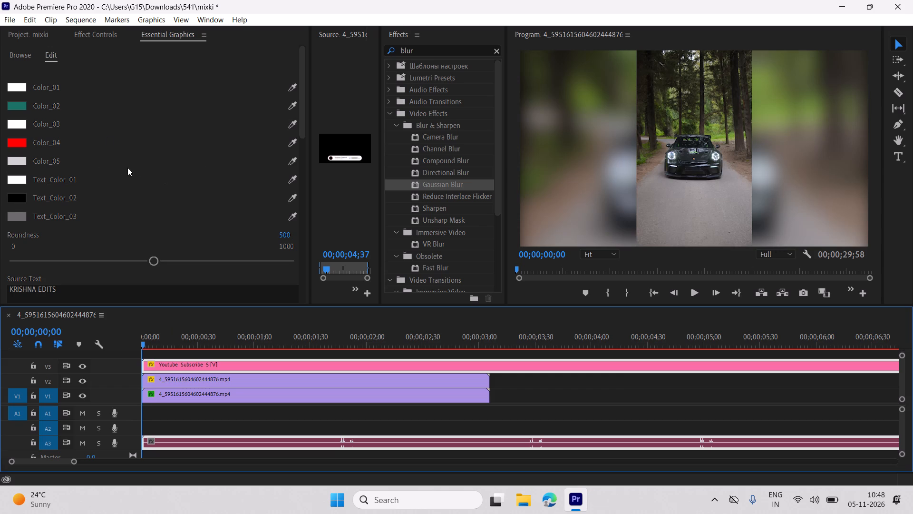
Set the banner's Text_Color_02, used for the channel name, to muted red #A64F4F.
left_click(17, 199)
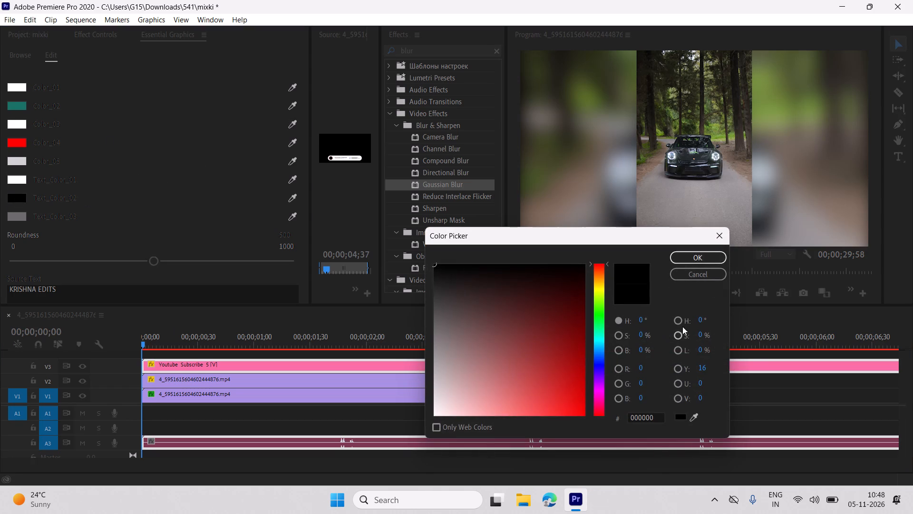
left_click_drag(517, 318, 513, 363)
left_click(699, 255)
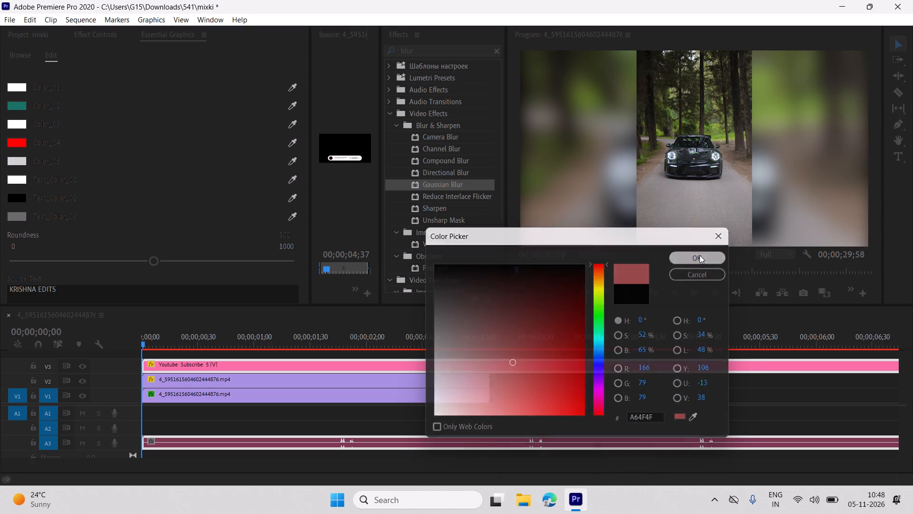
Play the sequence from the start to check the new text colour, stopping at 00;00;04;37.
left_click(696, 291)
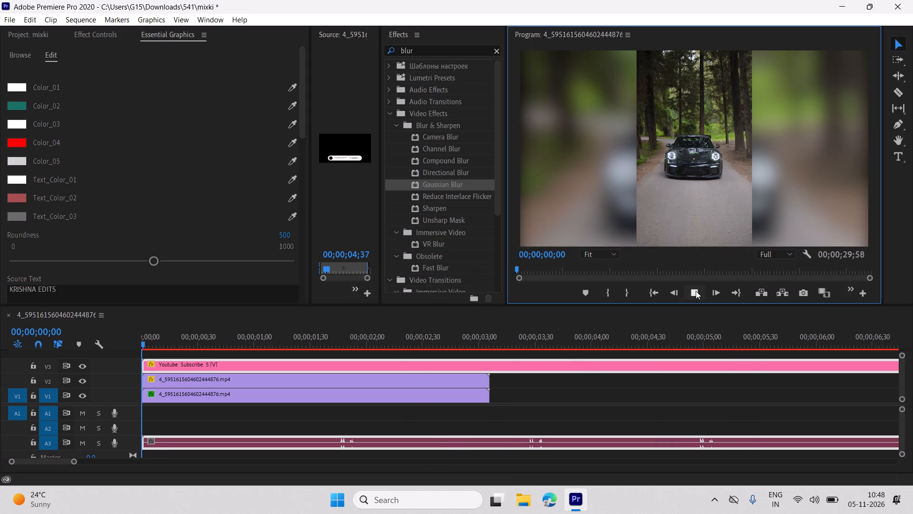
left_click(696, 291)
left_click(696, 291)
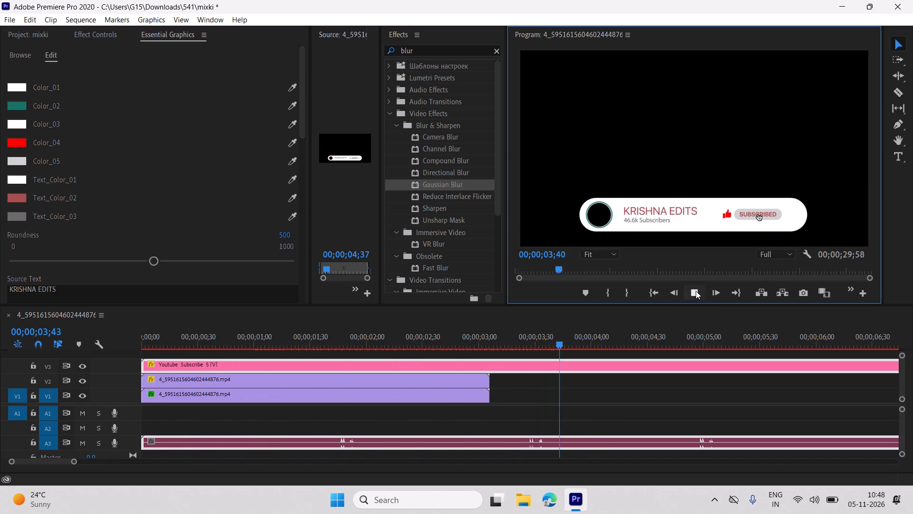
left_click(696, 291)
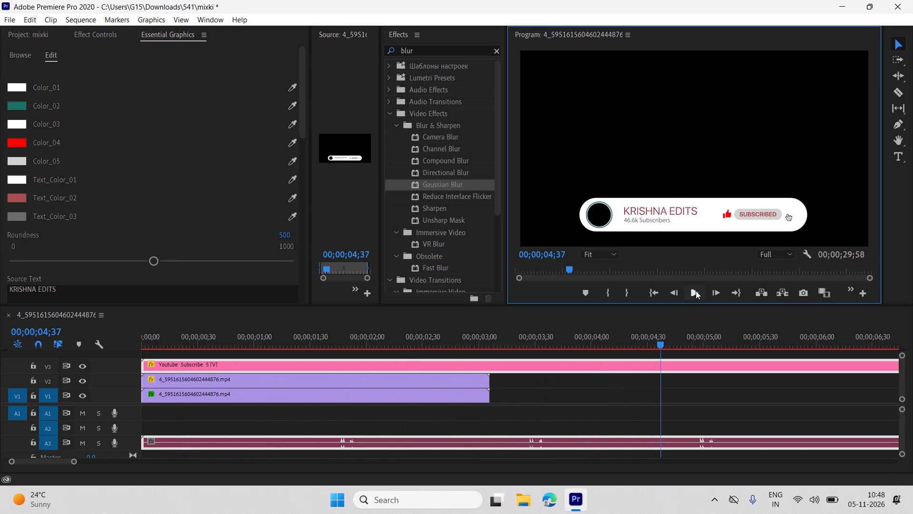
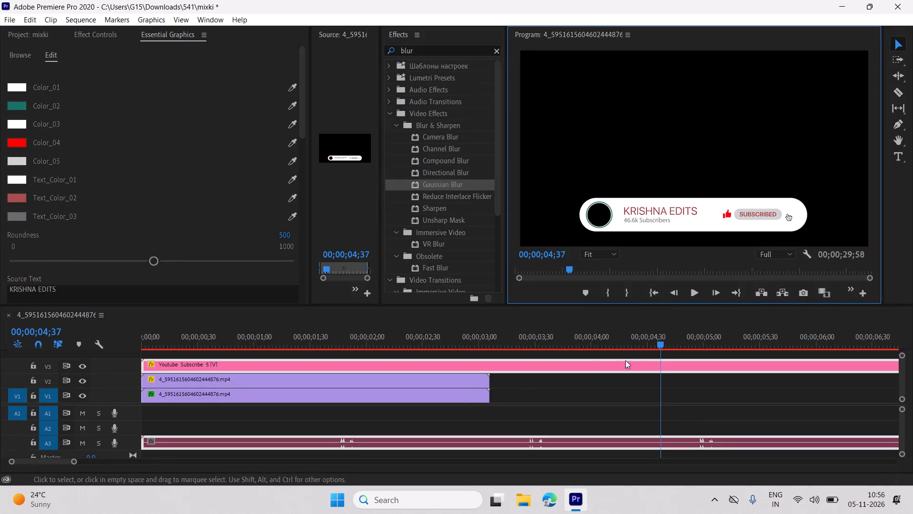
Delete the subscribe banner, both car video clips and the audio clip from the sequence, leaving the timeline empty.
left_click_drag(662, 343, 239, 359)
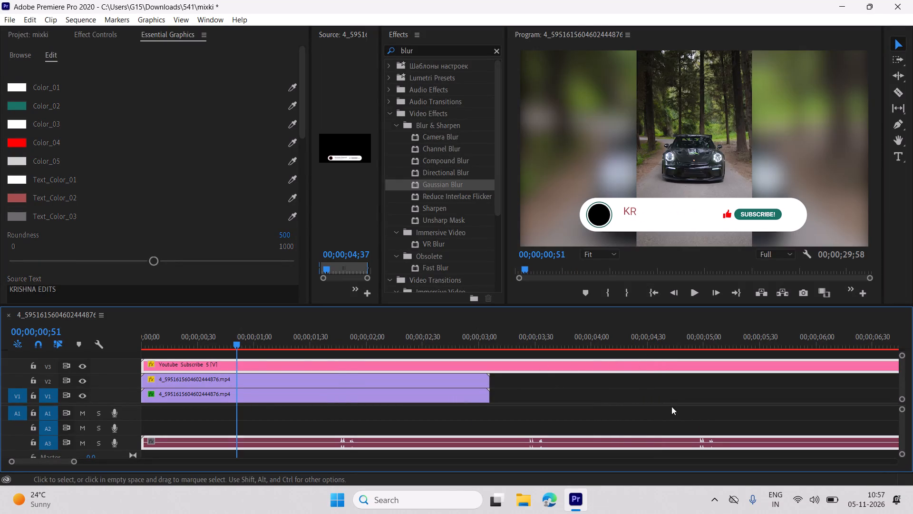
left_click_drag(636, 393, 519, 425)
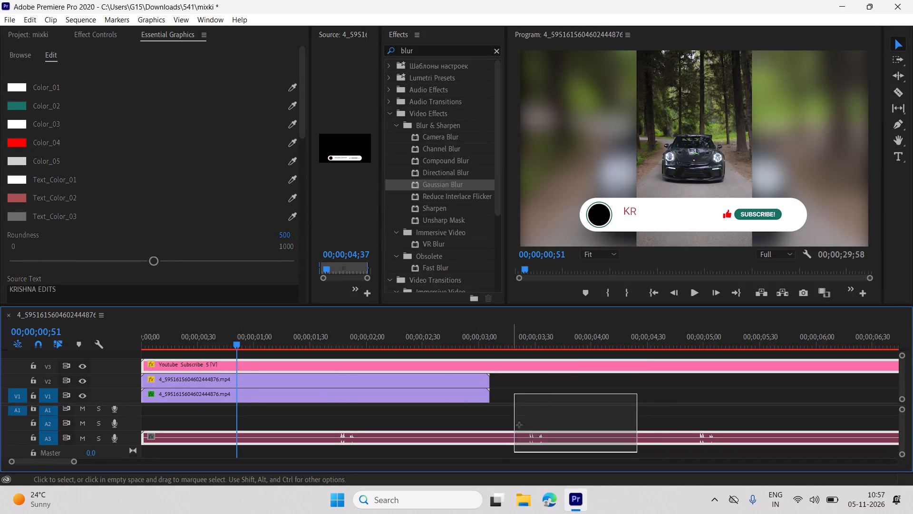
left_click_drag(519, 425, 432, 440)
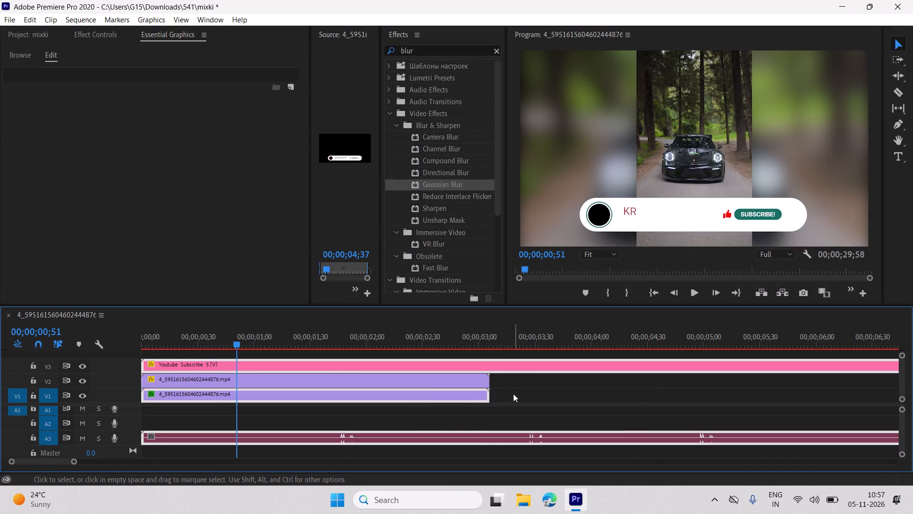
left_click_drag(513, 394, 408, 498)
left_click_drag(529, 387, 413, 470)
key("Delete")
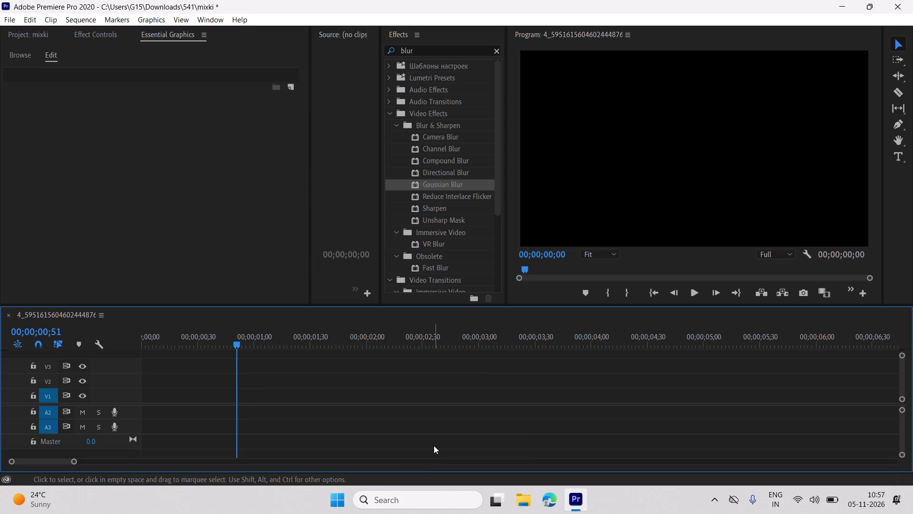
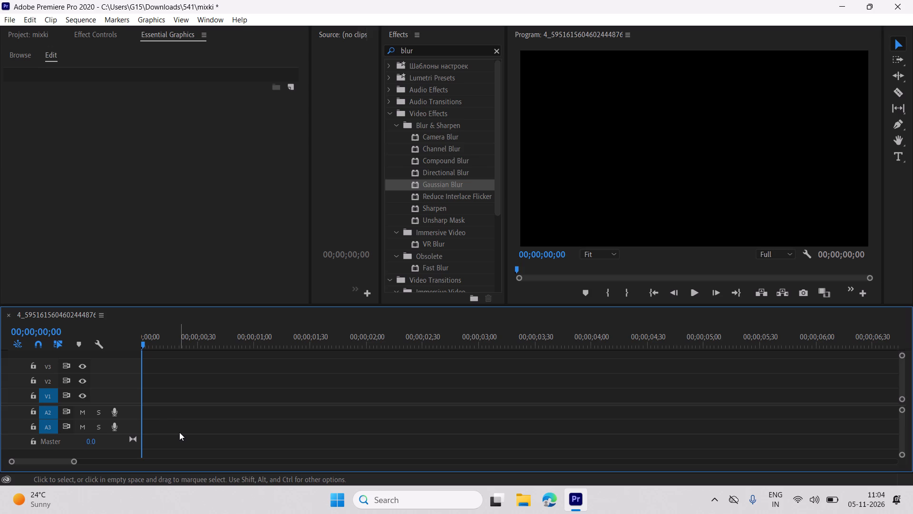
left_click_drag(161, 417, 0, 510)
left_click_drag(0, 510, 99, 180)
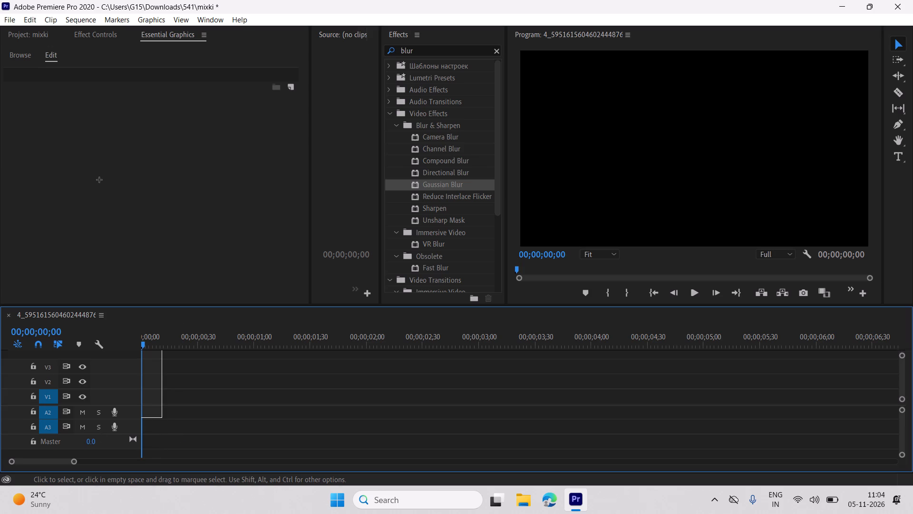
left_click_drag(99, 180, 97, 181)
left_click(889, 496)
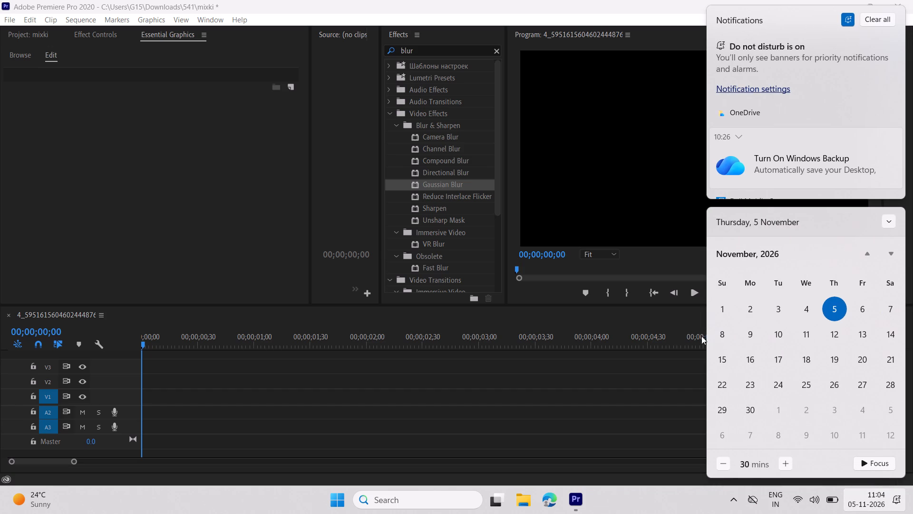
Close the notification and calendar view and raise the Windows display brightness to maximum.
left_click(904, 498)
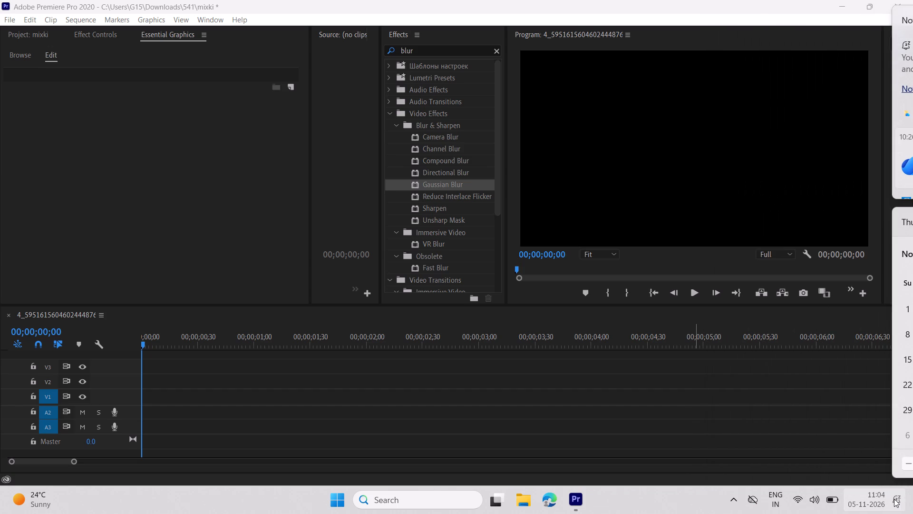
left_click(894, 499)
left_click(834, 498)
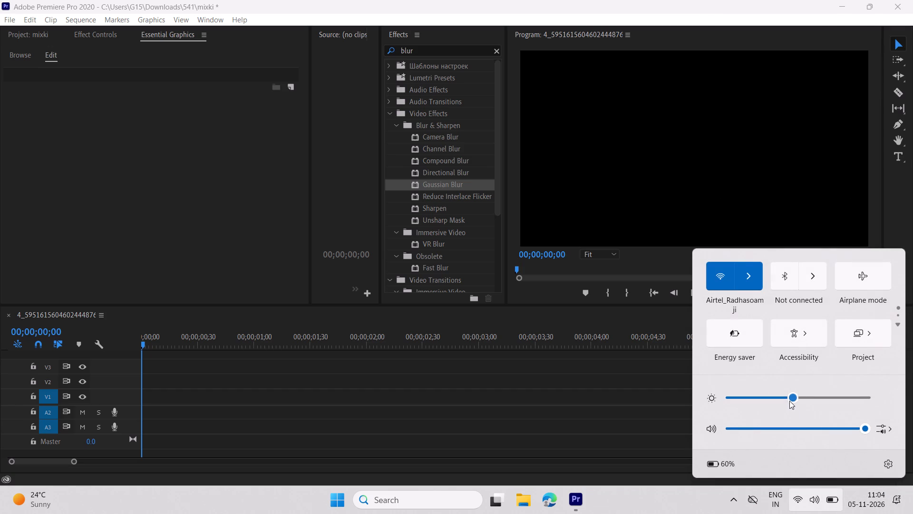
left_click_drag(792, 397, 884, 395)
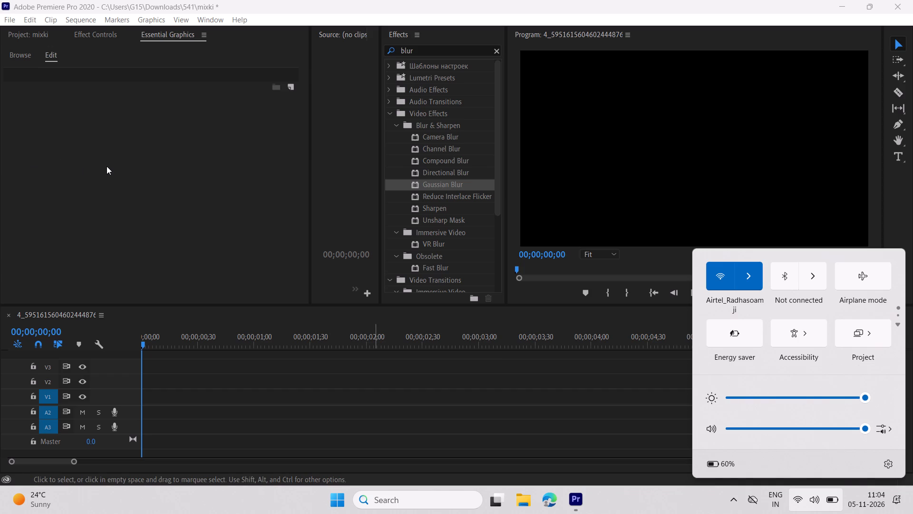
Minimise the video editor, switch to Microsoft Edge and search the web for MIXKIT.
left_click(847, 7)
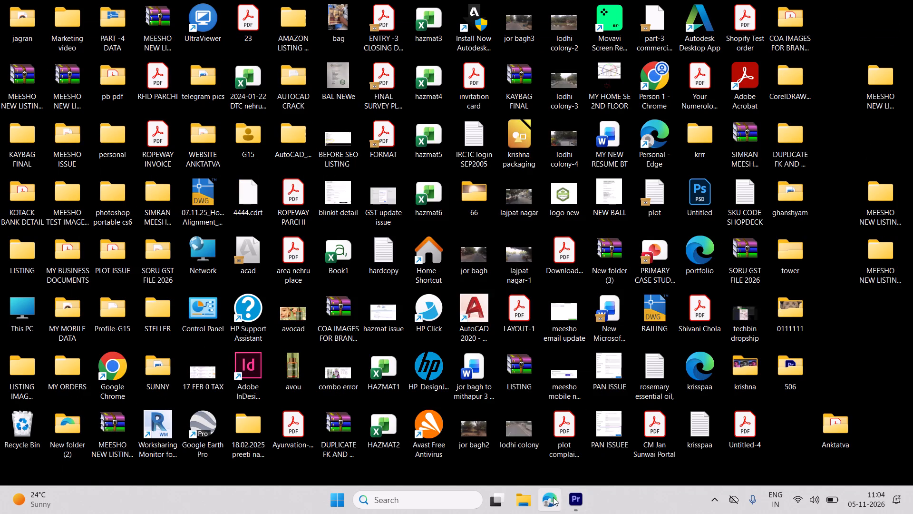
left_click(536, 500)
left_click(554, 501)
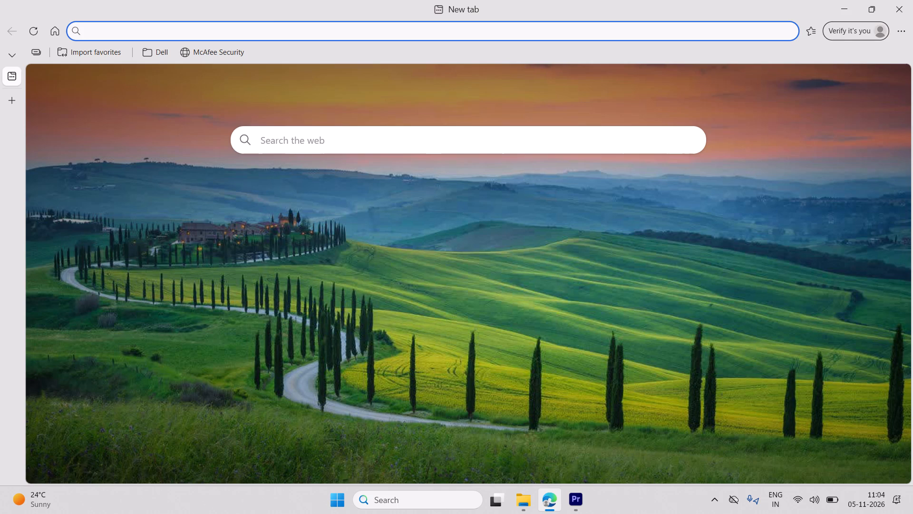
left_click(131, 32)
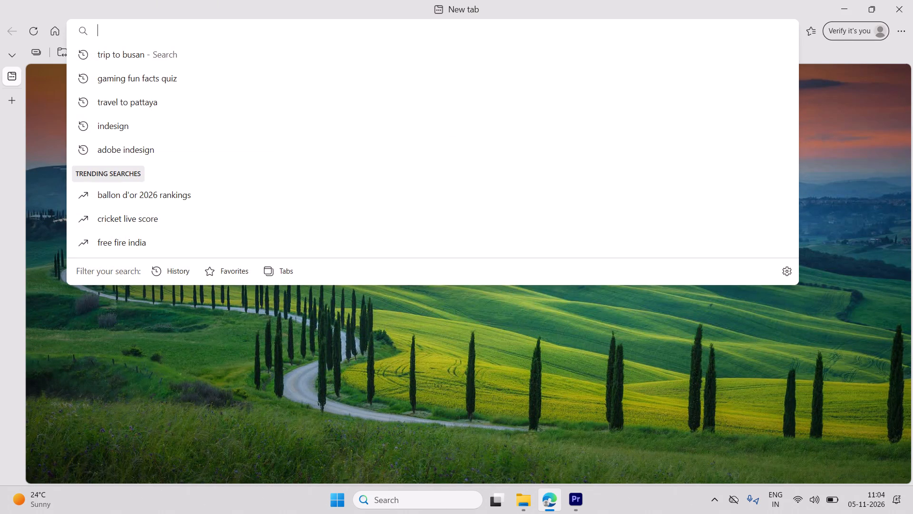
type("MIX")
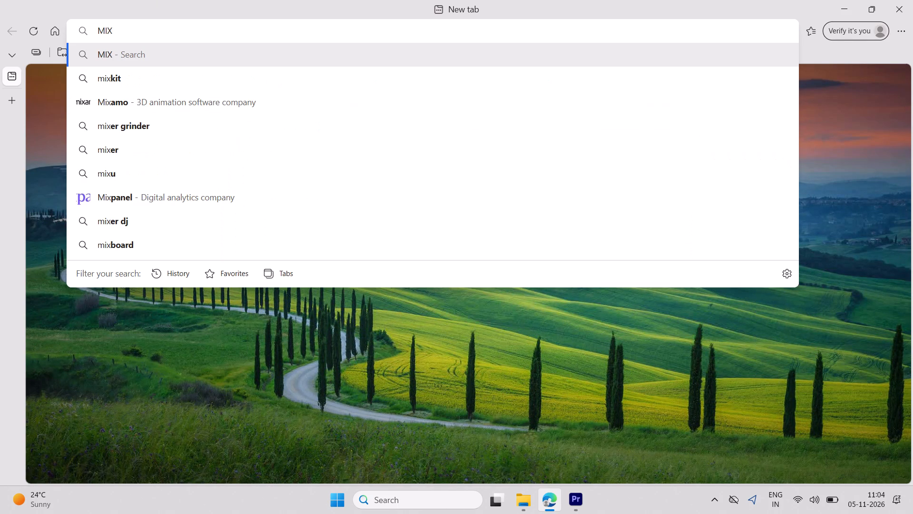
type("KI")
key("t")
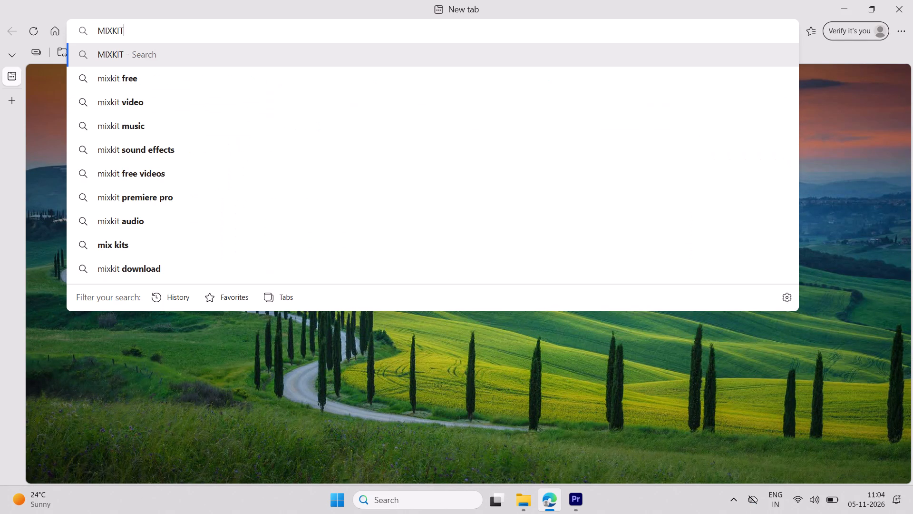
In Microsoft Edge, search the web for MIXKIT.
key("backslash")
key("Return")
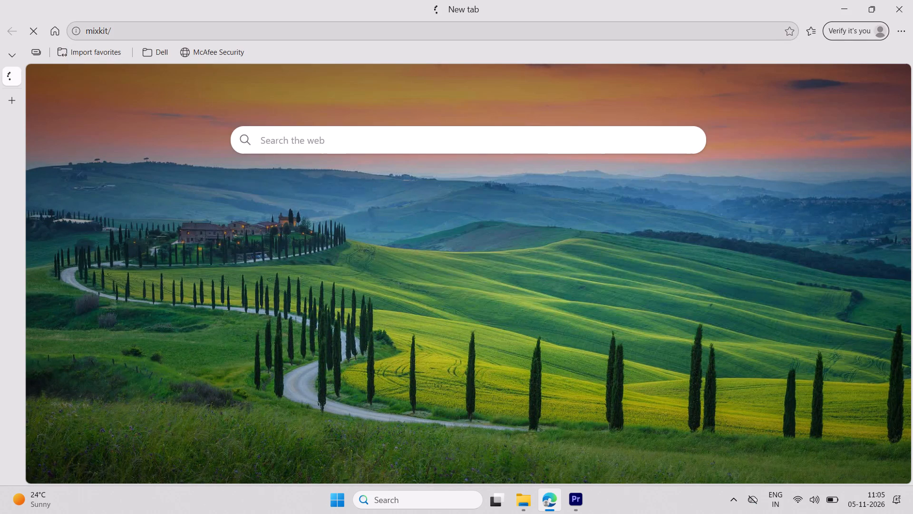
left_click_drag(121, 31, 116, 30)
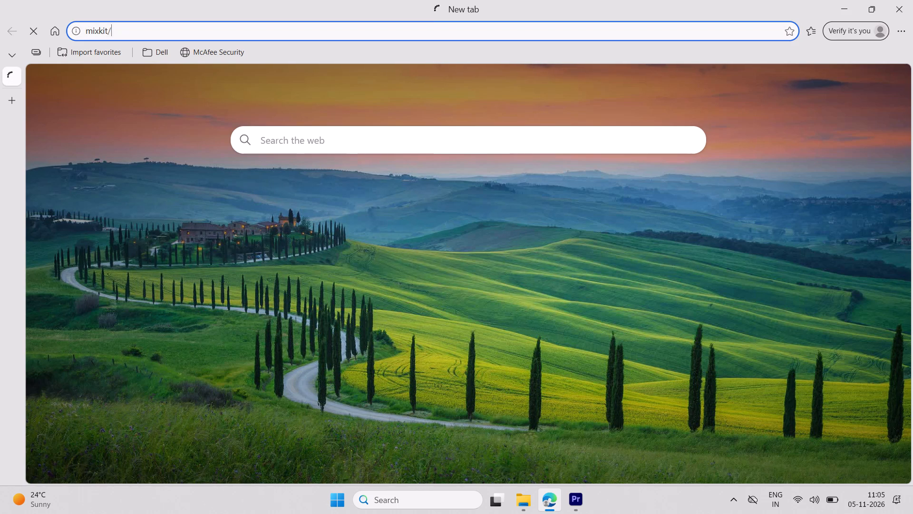
left_click_drag(116, 30, 28, 30)
type("MI")
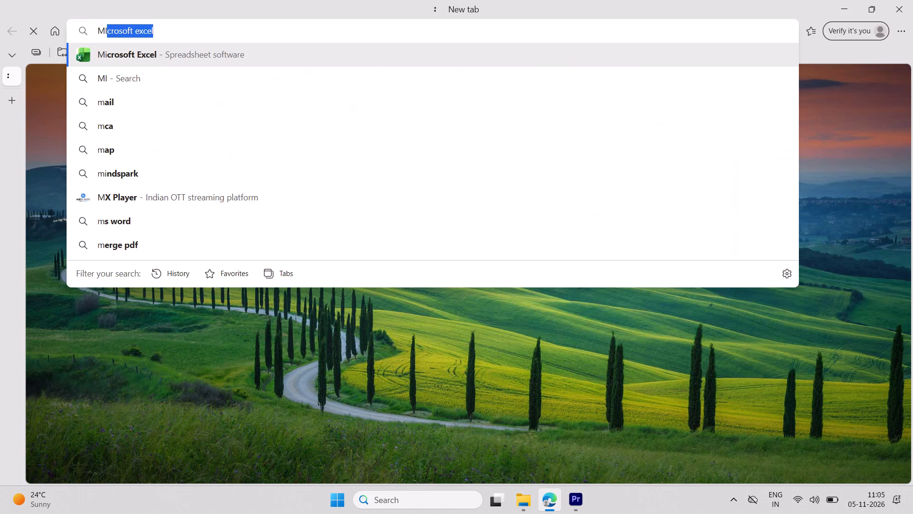
type("XKIT")
key("Return")
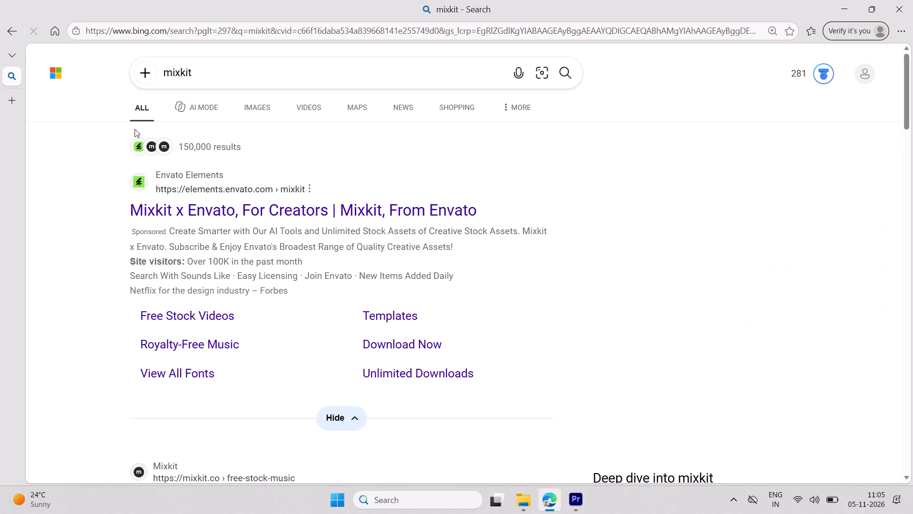
Open Mixkit's Royalty Free Stock Music page from the search results and accept all cookies.
scroll(173, 210, "down", 4)
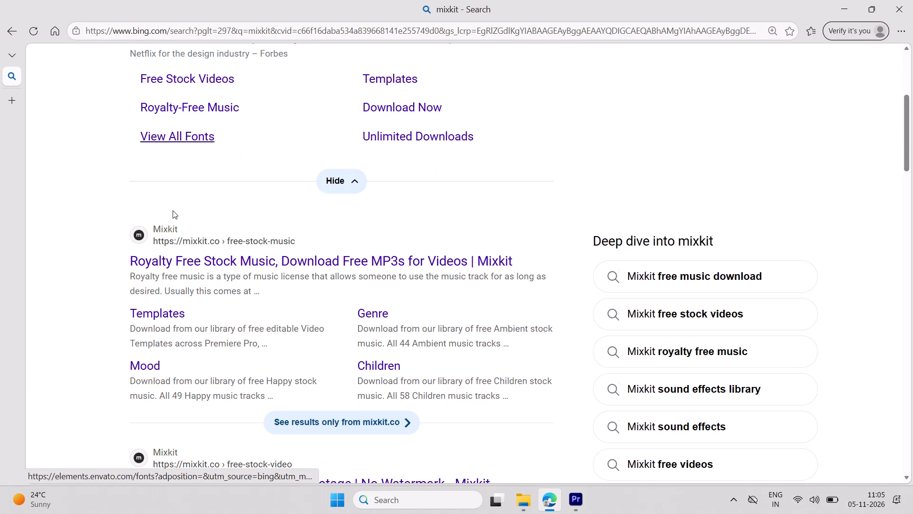
left_click(169, 262)
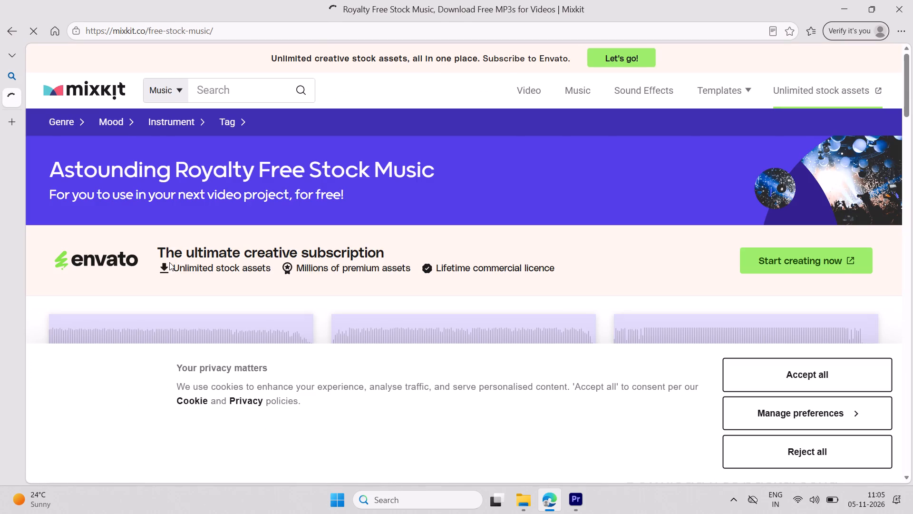
left_click(779, 383)
Browse to Mixkit's Premiere Pro templates in the Openers category and close the Envato advert.
left_click(723, 124)
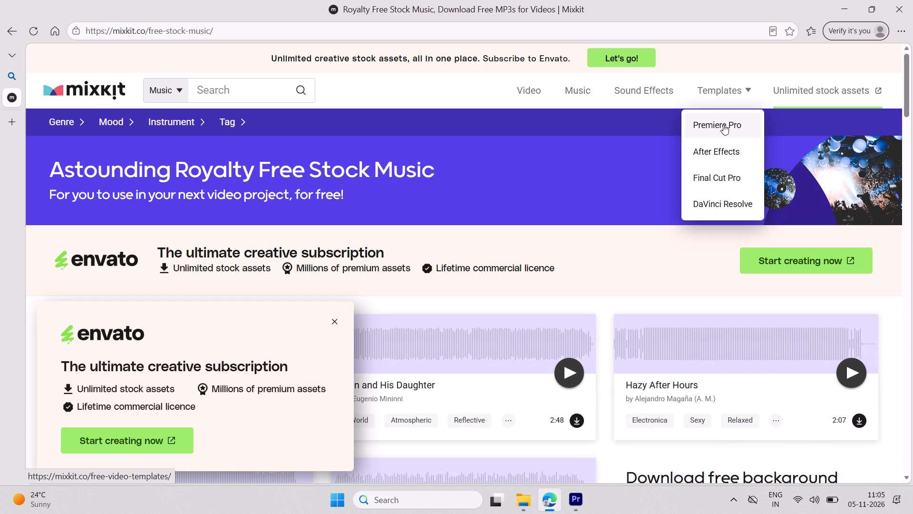
scroll(211, 311, "down", 3)
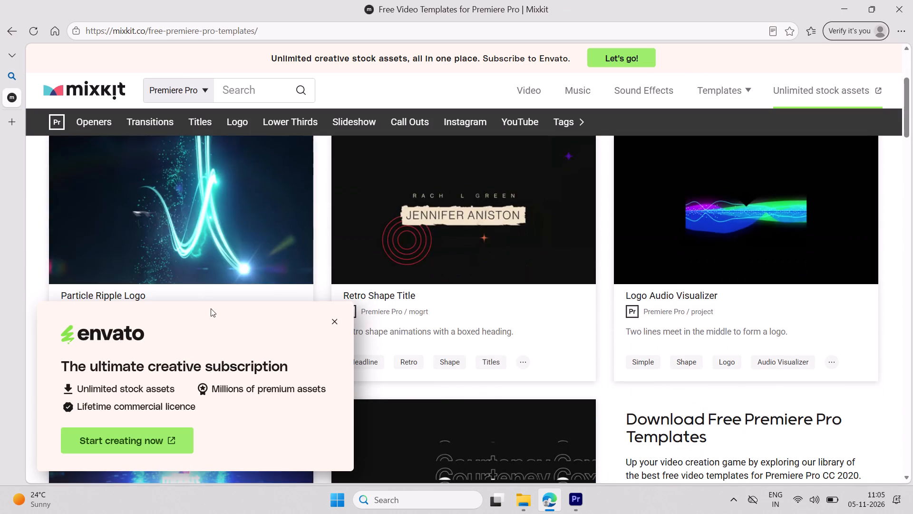
left_click(94, 122)
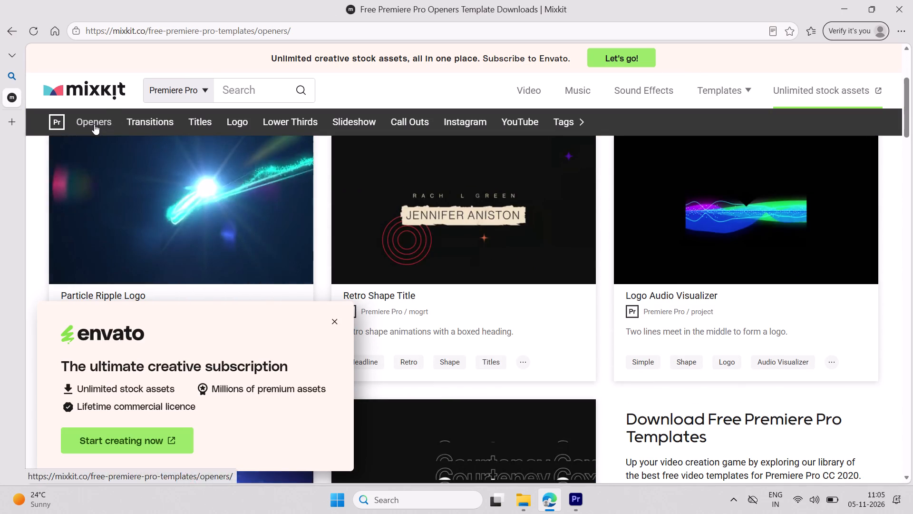
left_click(335, 323)
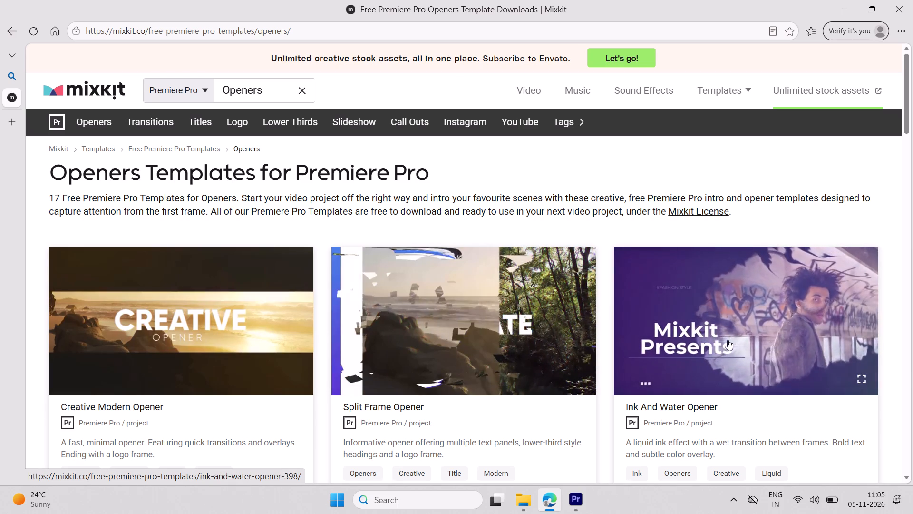
Download the free Ink And Water Opener template and dismiss the Envato advert.
left_click(725, 328)
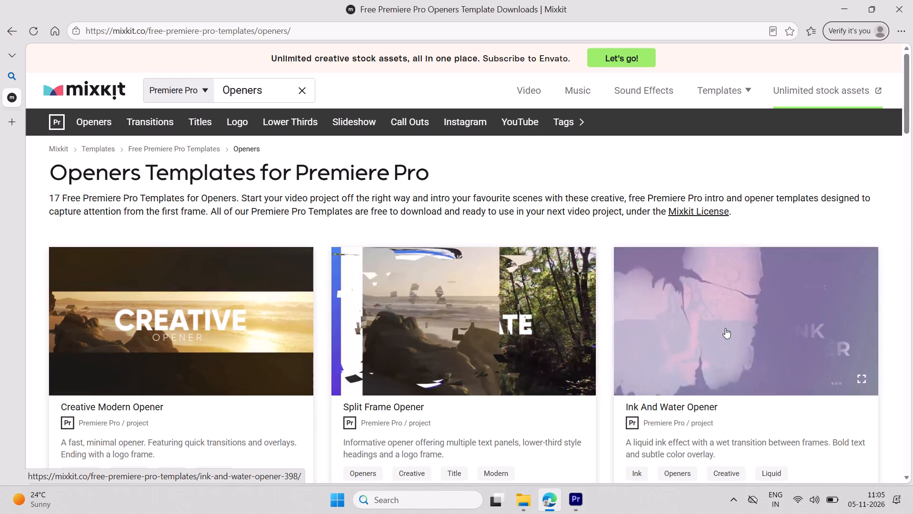
left_click(738, 227)
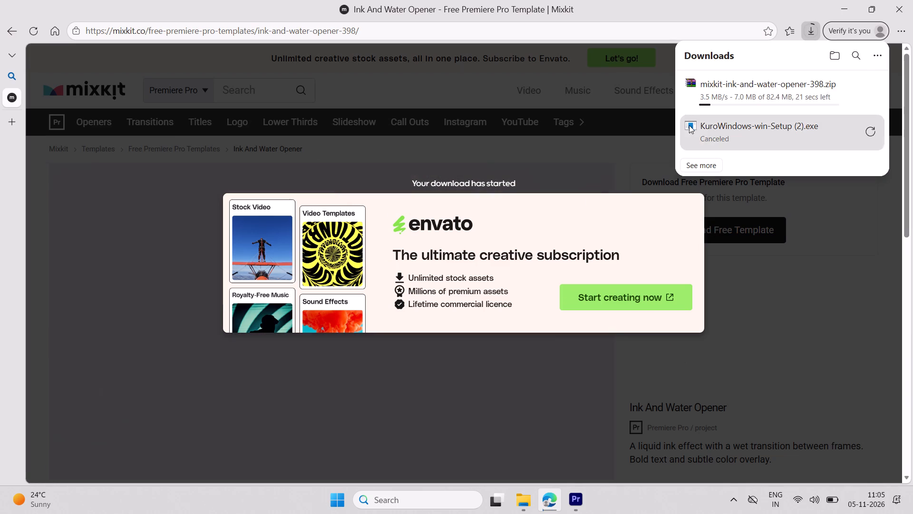
left_click(609, 83)
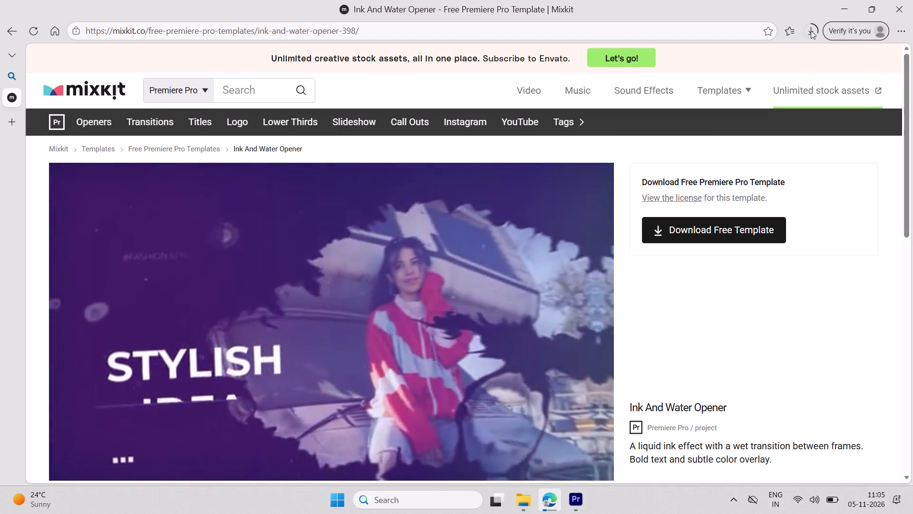
Locate the downloaded mixkit-ink-and-water-opener-398 zip in its folder and open the archive.
left_click(811, 32)
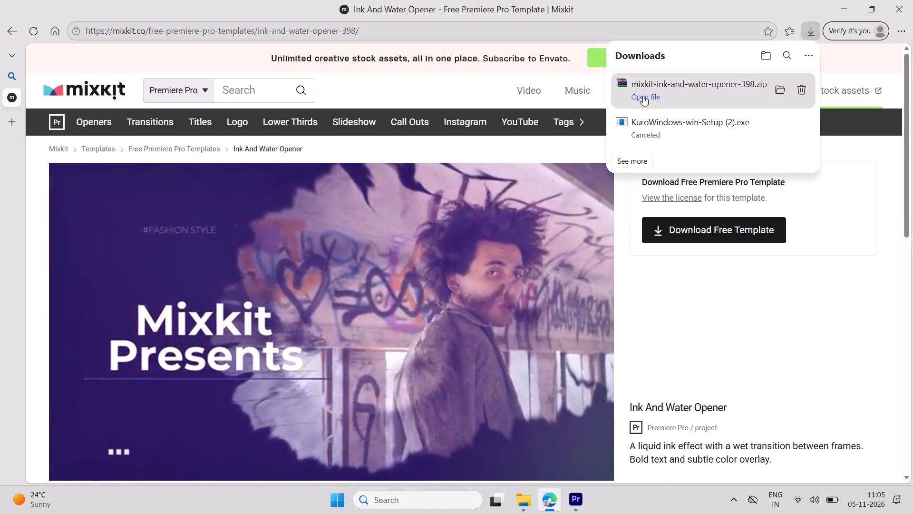
left_click(781, 89)
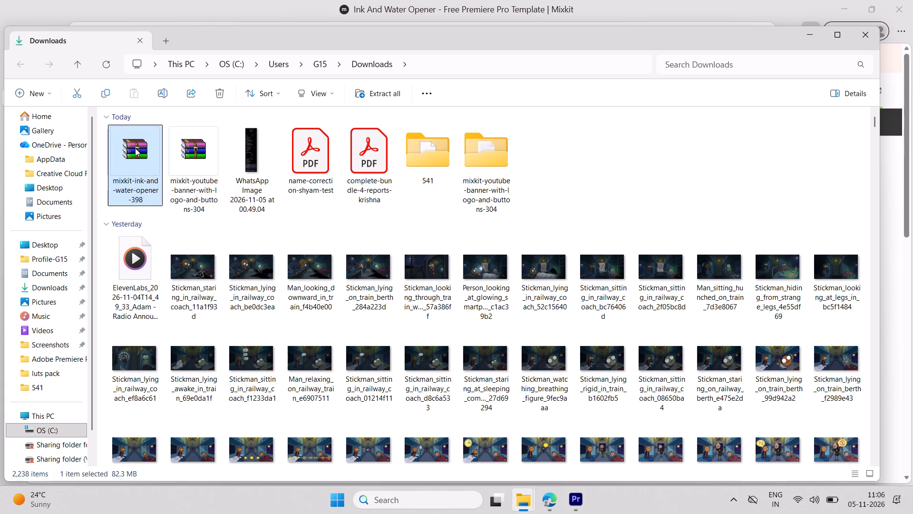
double_click(135, 148)
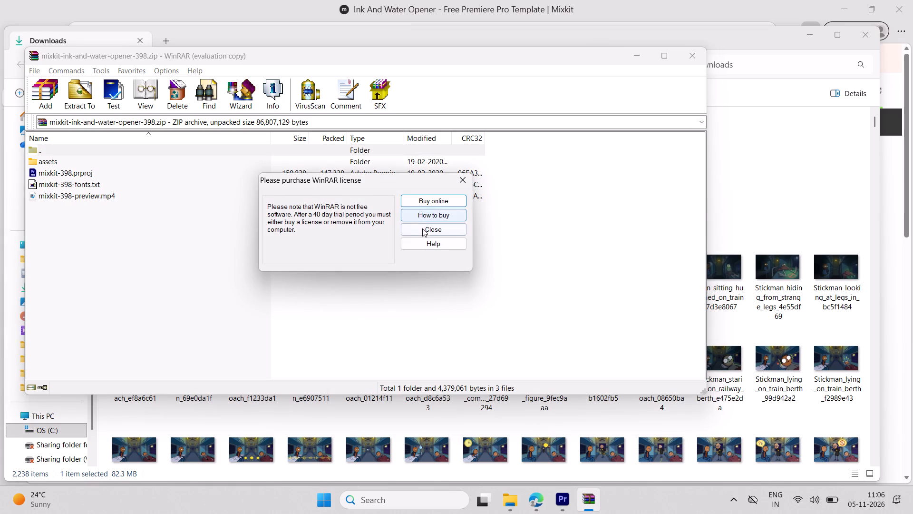
Dismiss the licence reminder and extract the Ink And Water Opener archive into a new folder on the Desktop.
left_click(422, 229)
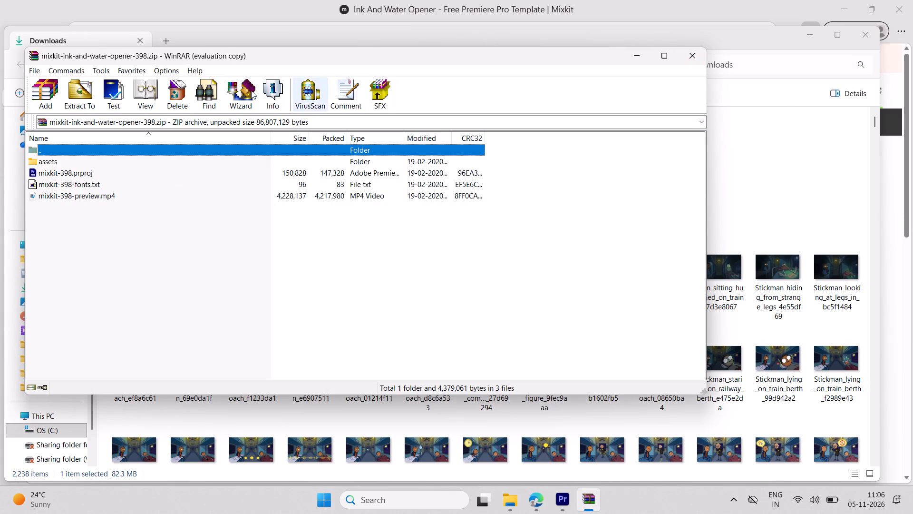
left_click(87, 91)
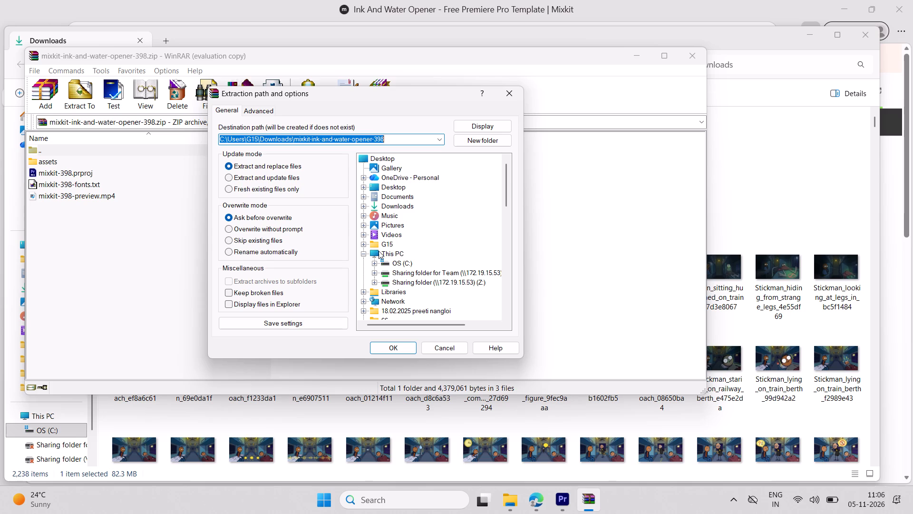
left_click(375, 188)
left_click(367, 190)
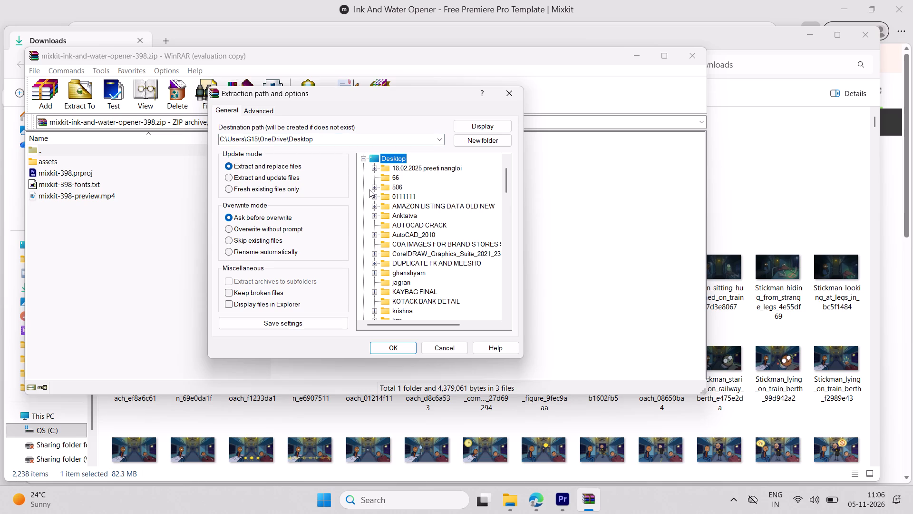
left_click(474, 140)
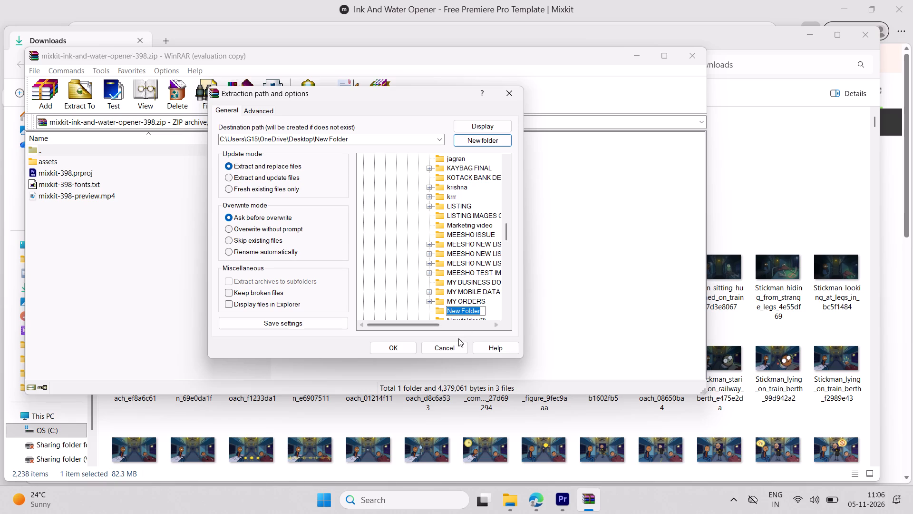
left_click(396, 349)
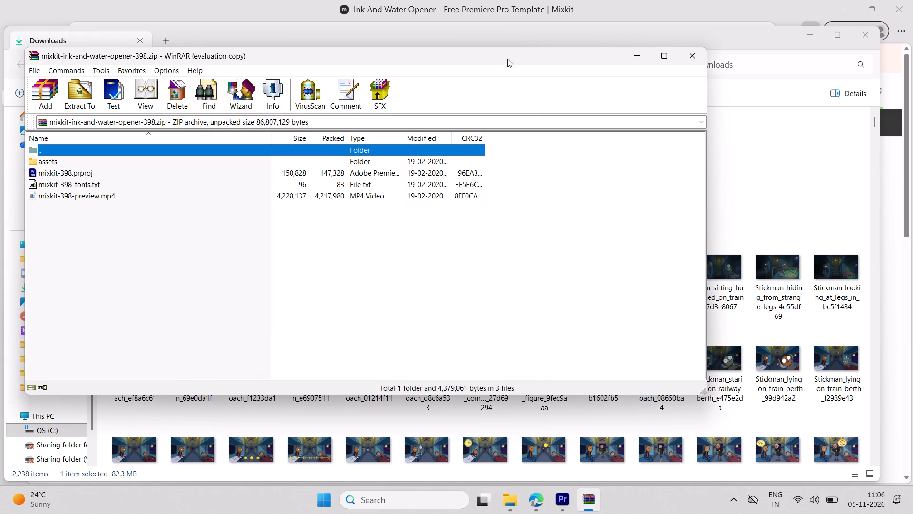
Minimise the archive, Downloads folder and browser windows to get to the desktop.
left_click(633, 57)
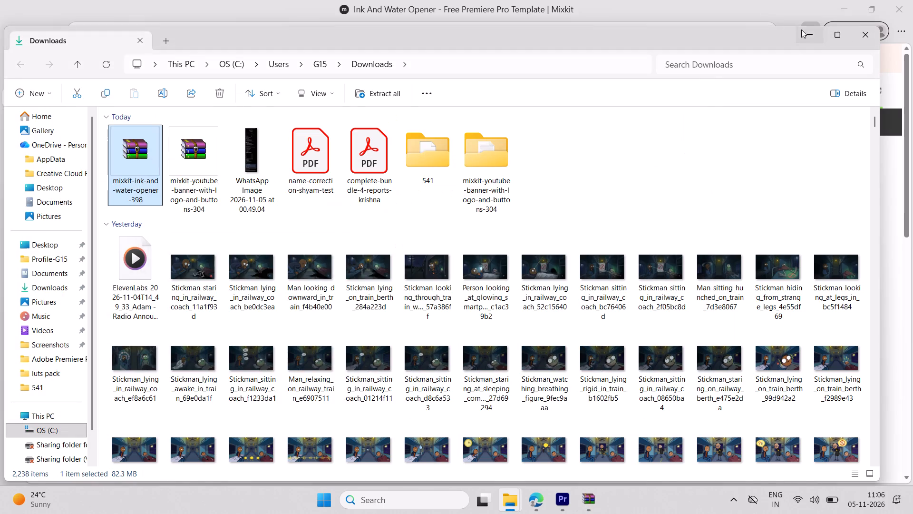
left_click(806, 31)
left_click(845, 6)
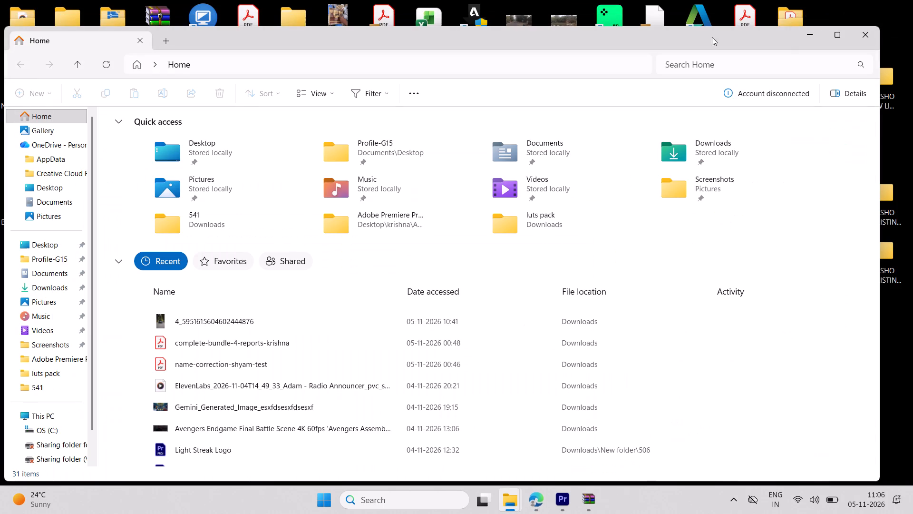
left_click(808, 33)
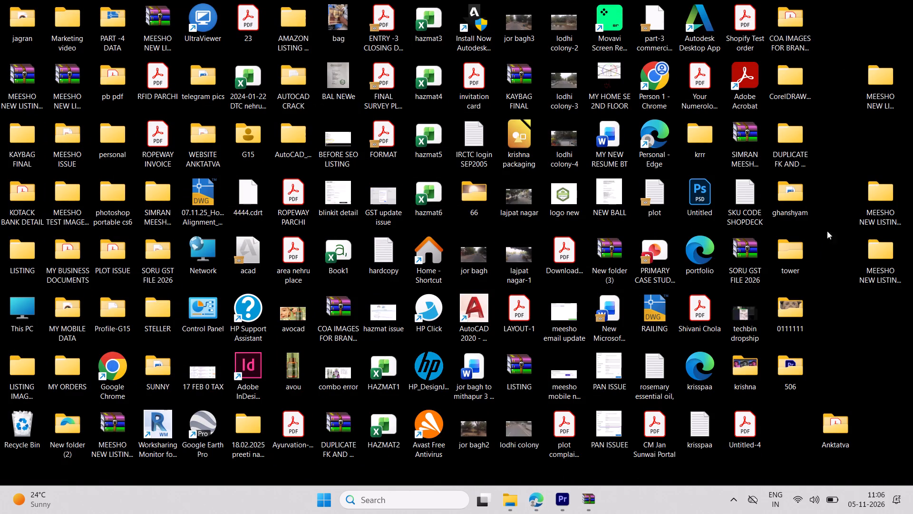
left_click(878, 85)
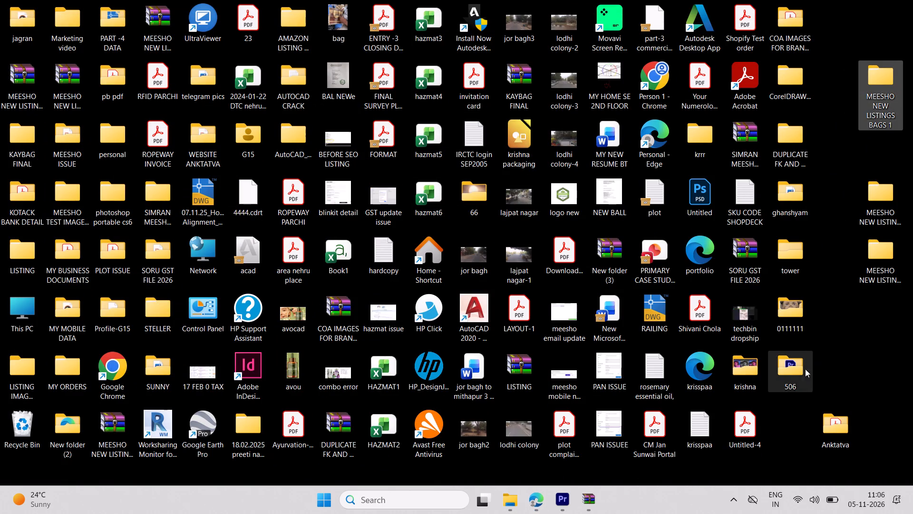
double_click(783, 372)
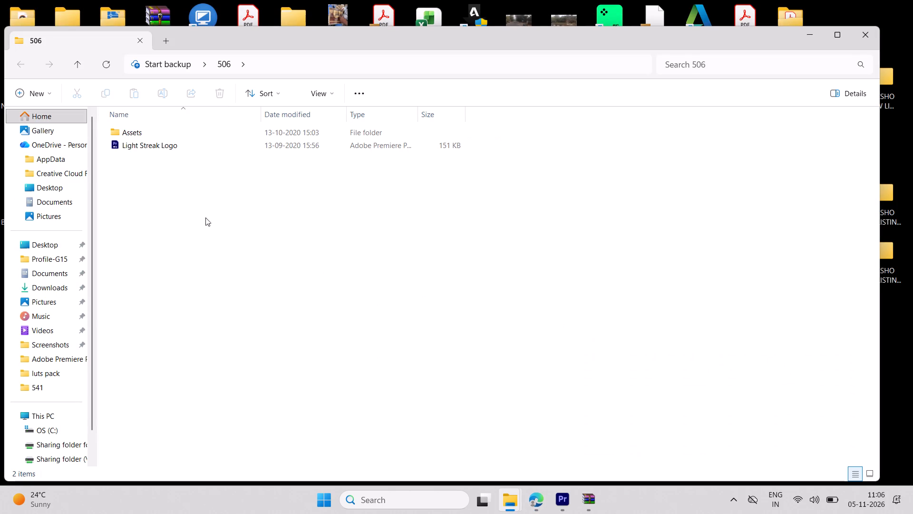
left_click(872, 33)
Open the mixkit-398 project from the desktop's New Folder in Premiere Pro, converting it as mixkit-398_1 in the same folder.
right_click(866, 20)
left_click(807, 71)
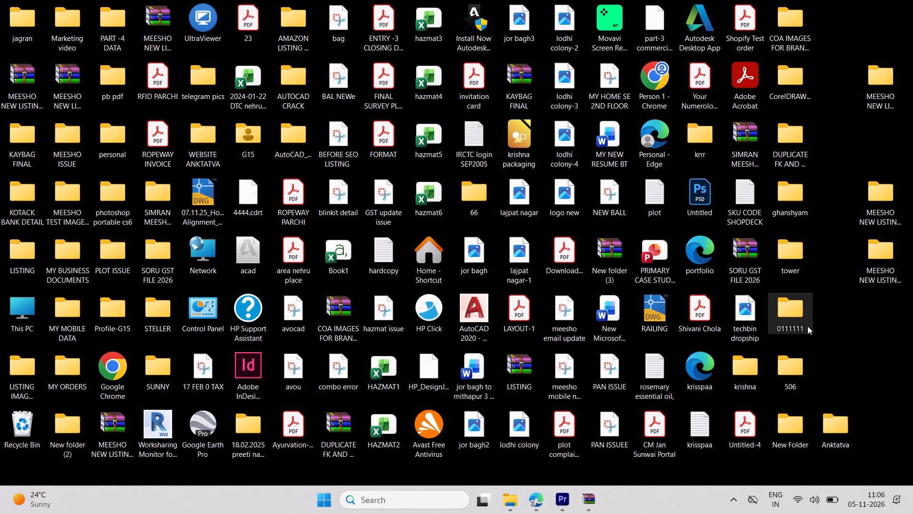
double_click(782, 427)
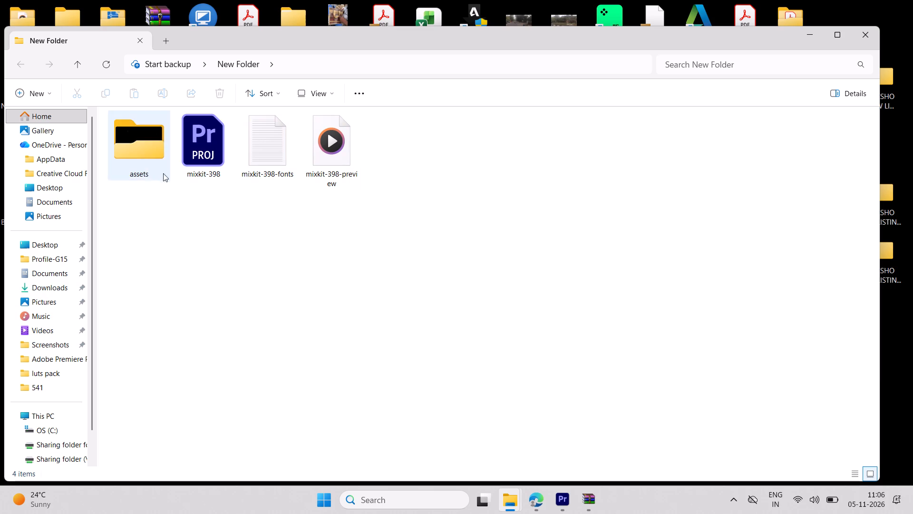
double_click(207, 140)
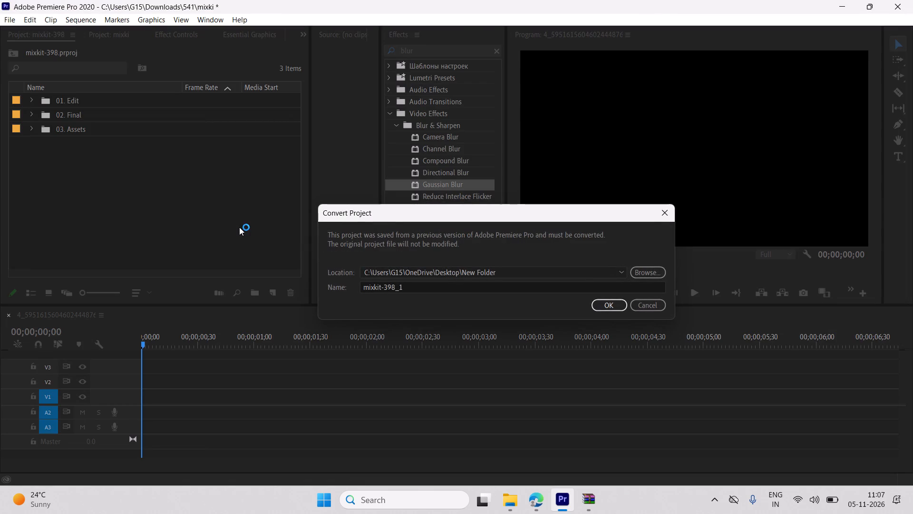
left_click(613, 305)
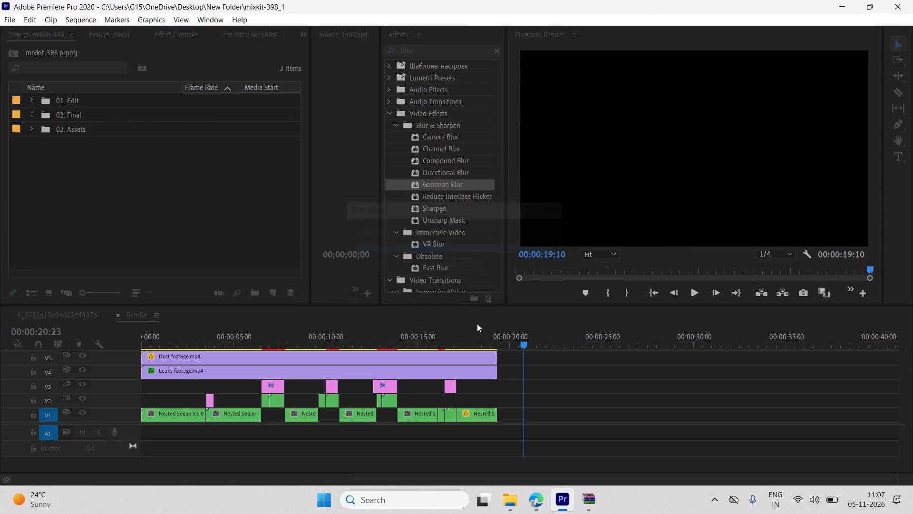
left_click(549, 279)
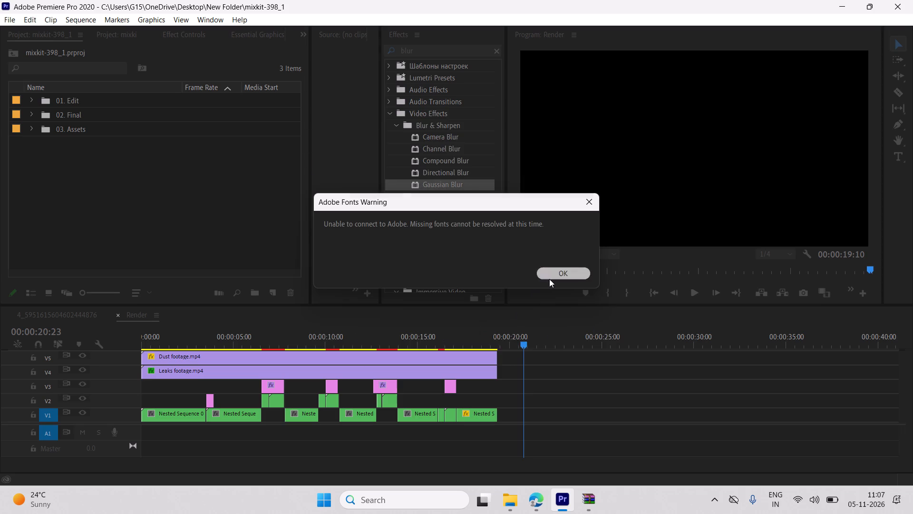
left_click(590, 348)
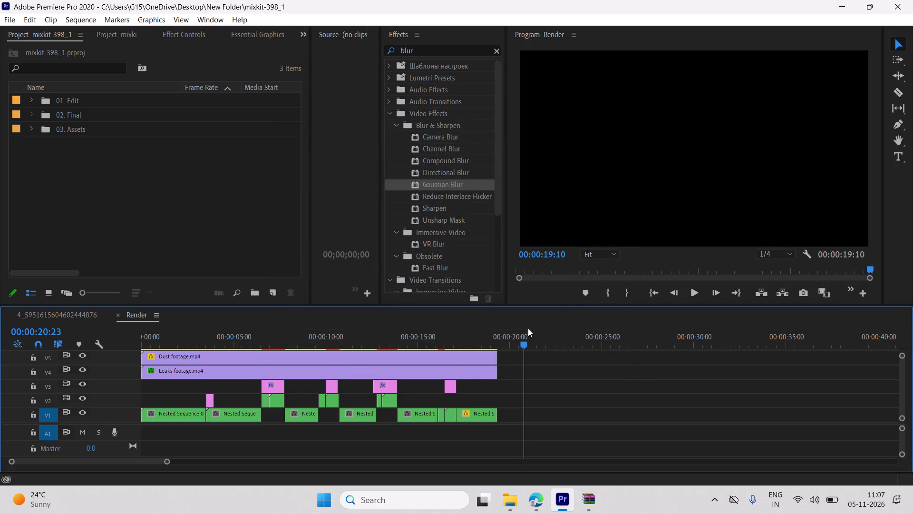
Play the Render sequence from its start to preview the opener, and return the playhead to the beginning.
left_click(647, 293)
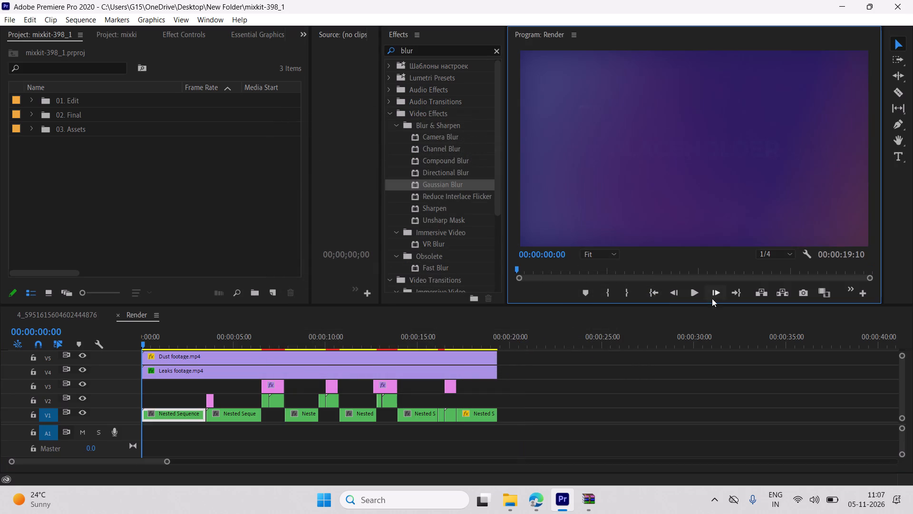
left_click(690, 296)
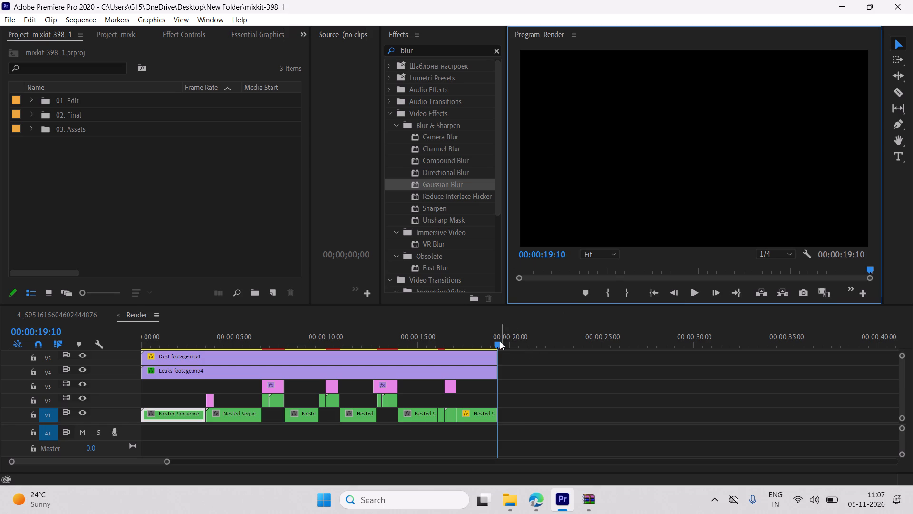
left_click_drag(496, 343, 124, 357)
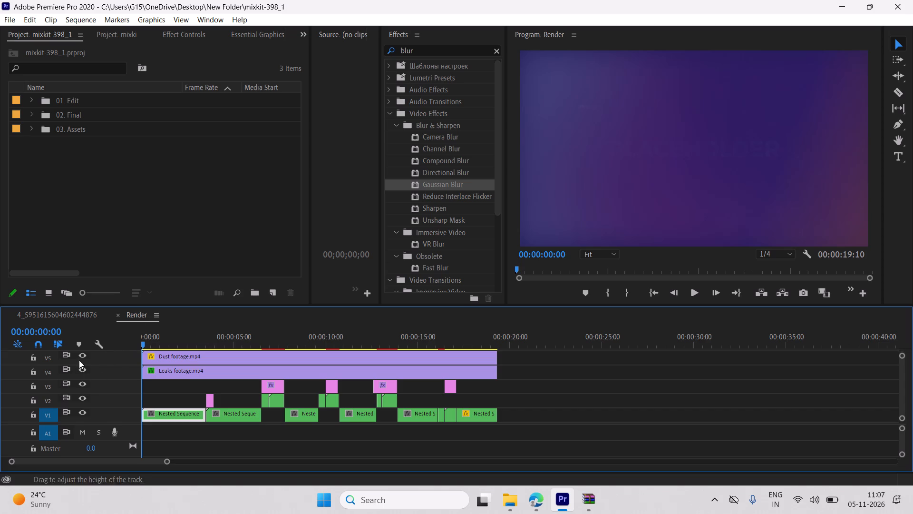
Expand the 01. Edit bin, look through its Nested Logo or Text and Nested Shots bins, and open Nested Shot 01.
left_click(29, 131)
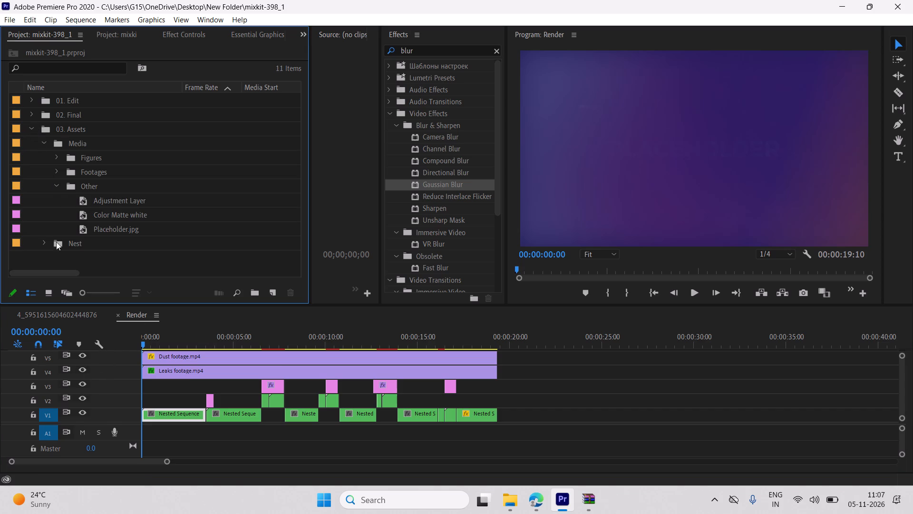
left_click(33, 129)
left_click(30, 102)
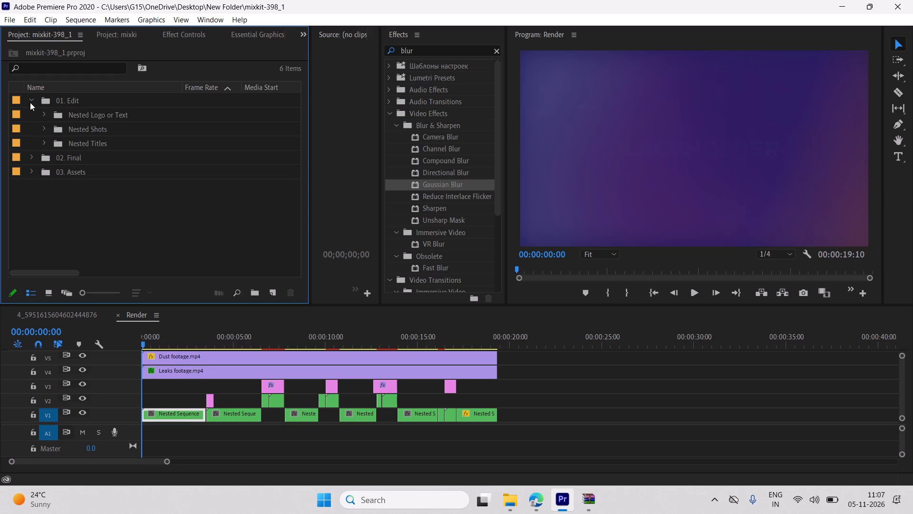
left_click(44, 114)
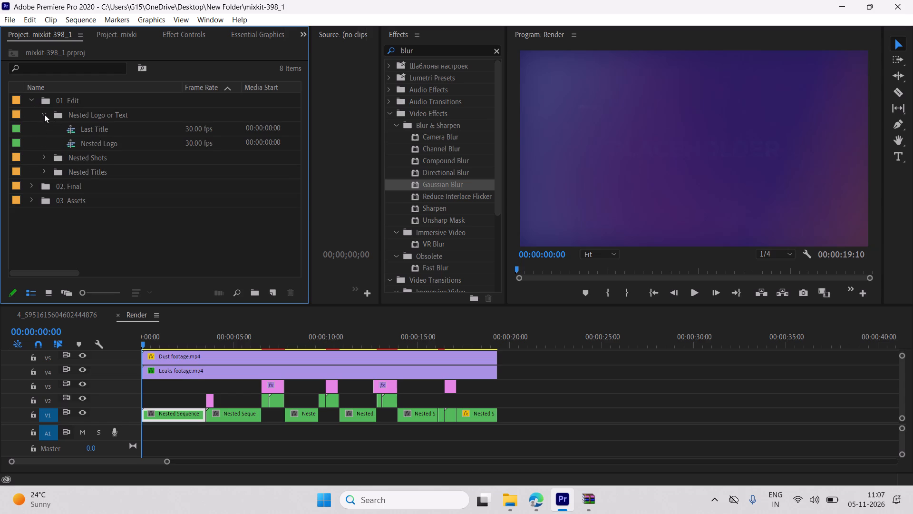
left_click(40, 116)
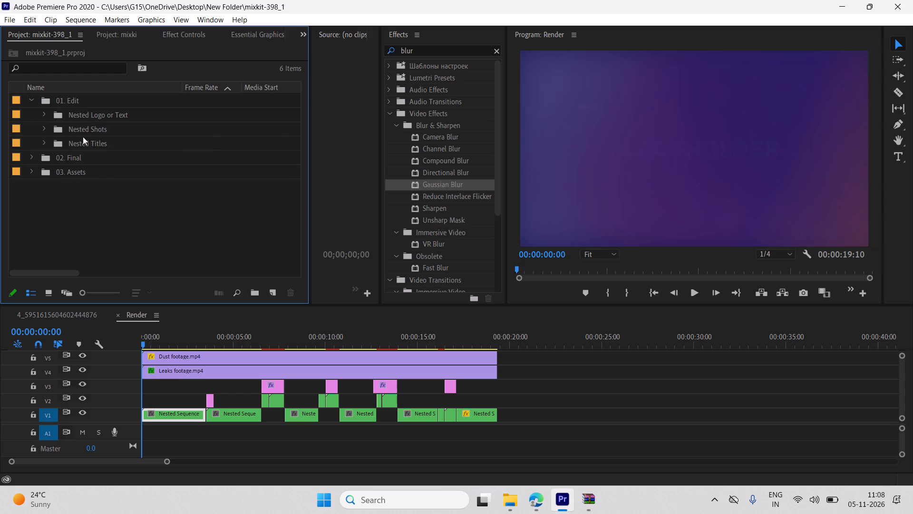
left_click(45, 130)
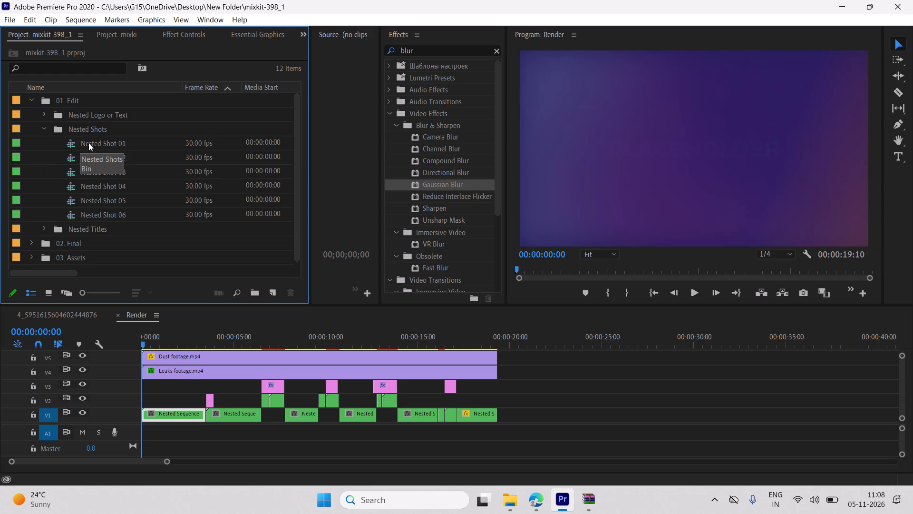
left_click(46, 129)
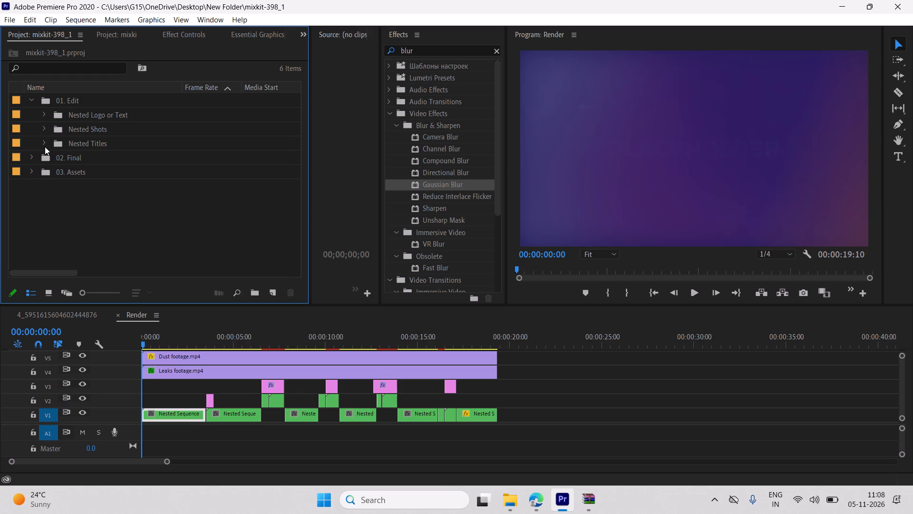
left_click(46, 132)
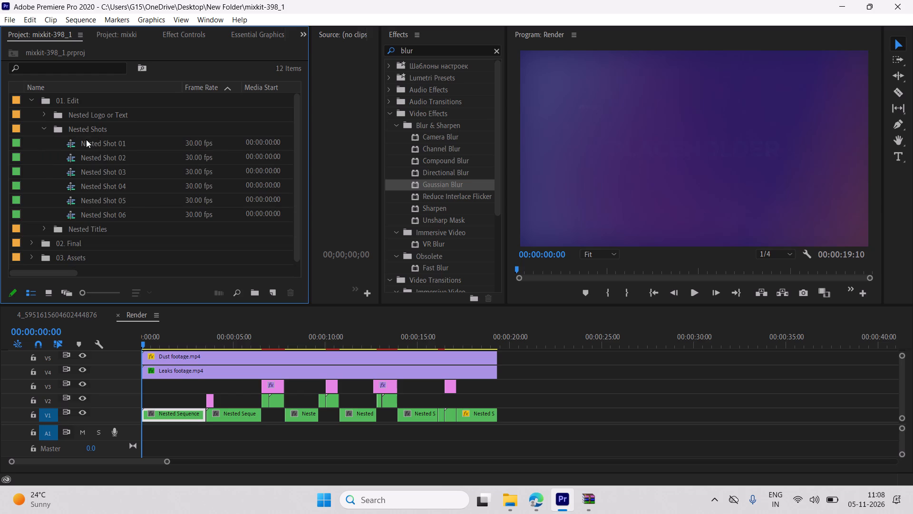
double_click(97, 145)
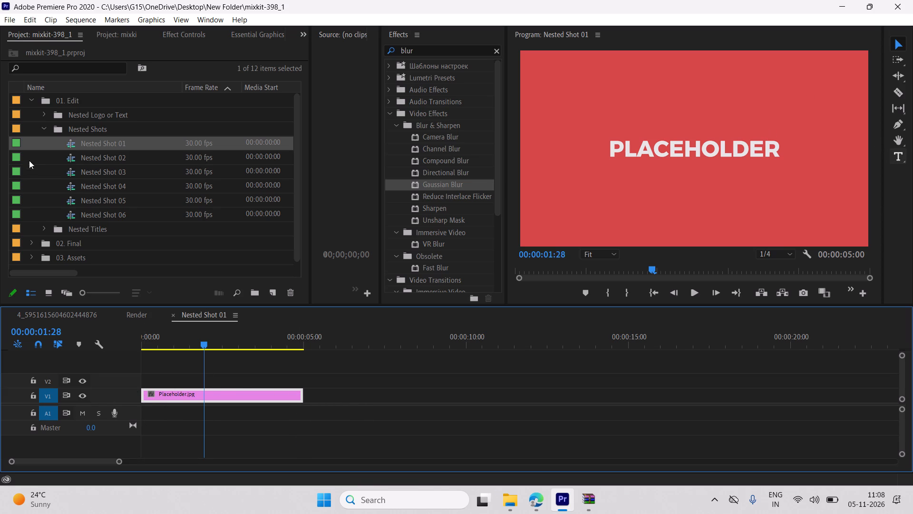
Expand the Nested Titles bin and open the Title 01 and Title 10 sequences to examine their text.
left_click(44, 230)
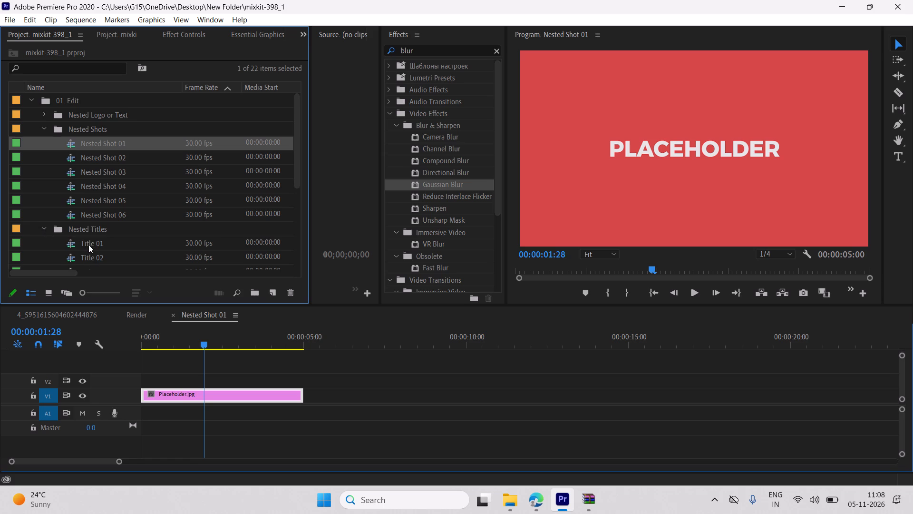
double_click(88, 245)
left_click(70, 246)
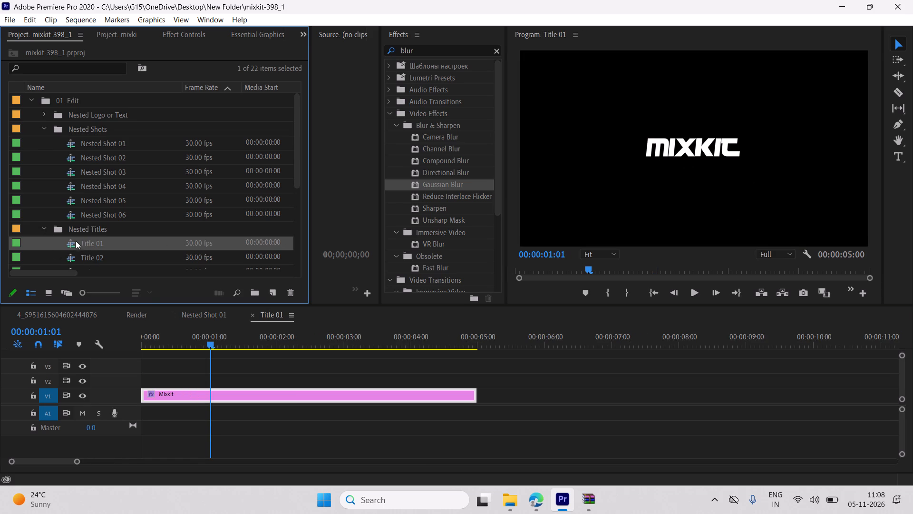
left_click(74, 258)
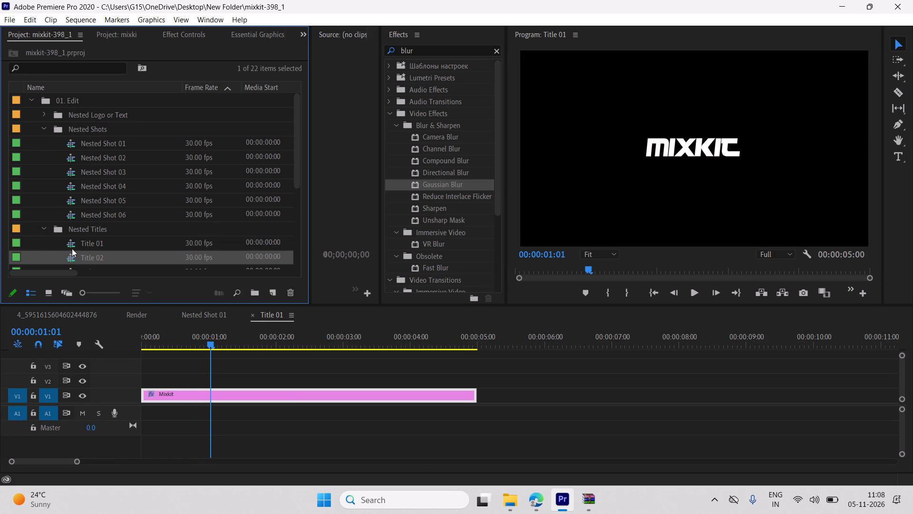
left_click(199, 398)
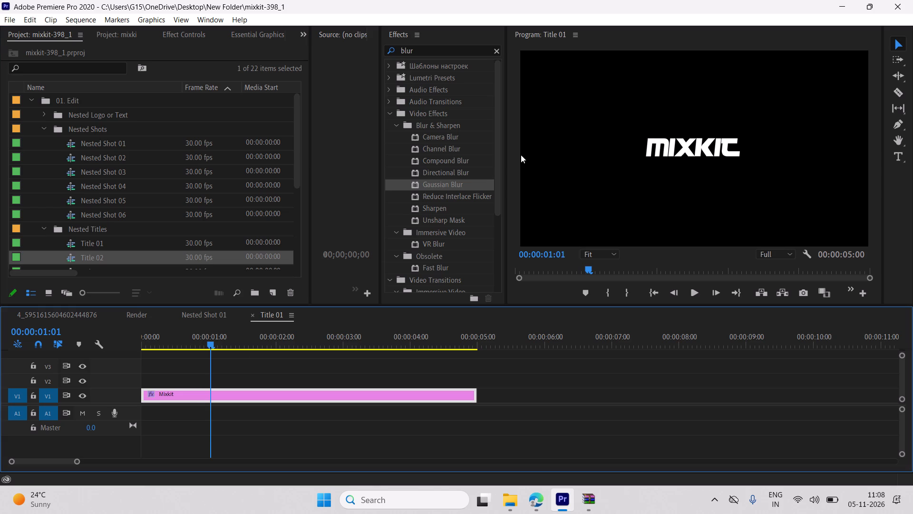
left_click_drag(298, 164, 304, 241)
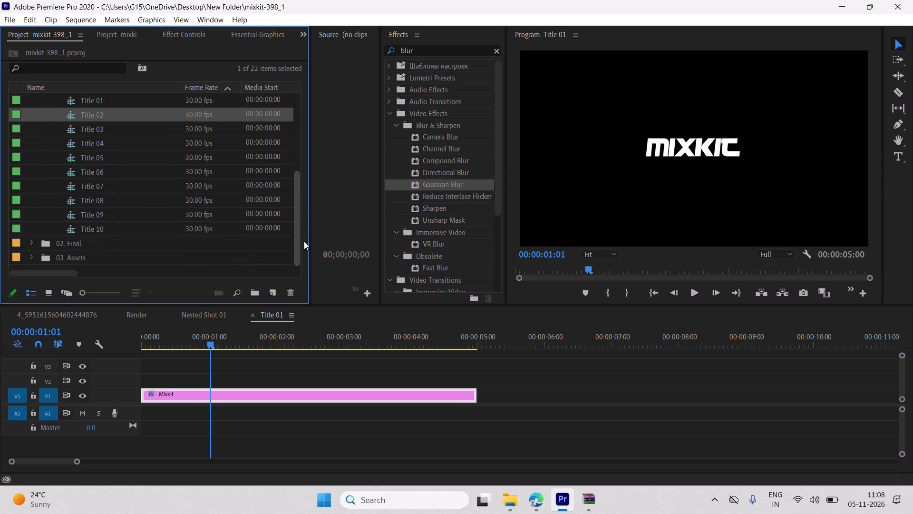
left_click_drag(304, 241, 304, 242)
left_click(90, 229)
triple_click(72, 229)
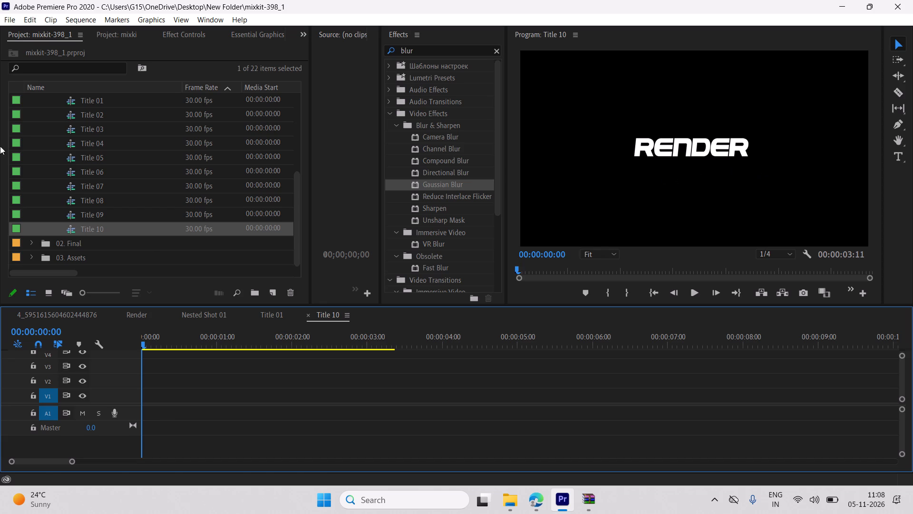
Return to the Nested Shot 01 sequence and import the Woman_modeling_luxury_haircare image ending in 7624717d from Downloads.
scroll(405, 398, "up", 3)
left_click_drag(297, 242, 296, 172)
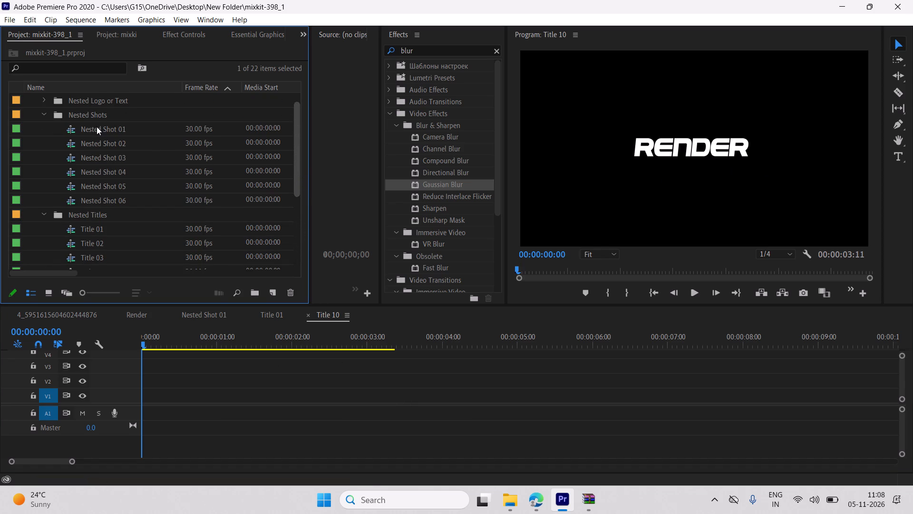
double_click(78, 130)
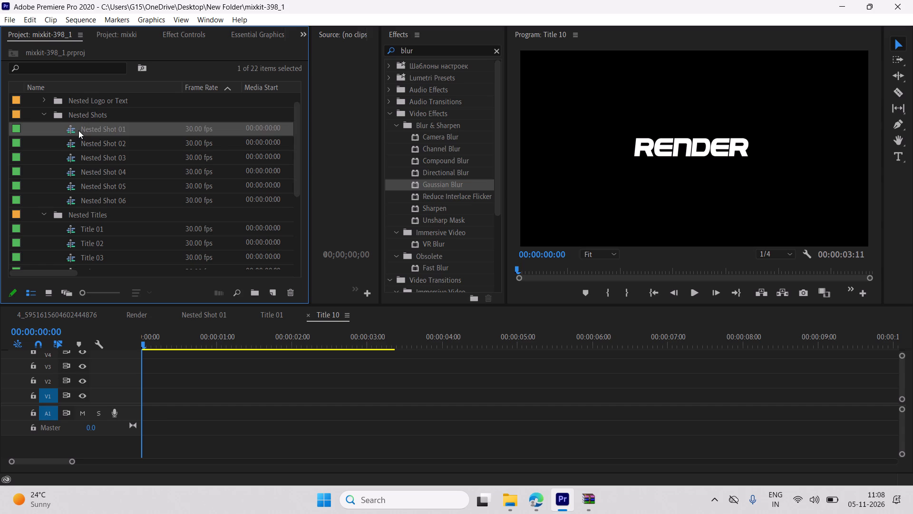
double_click(74, 130)
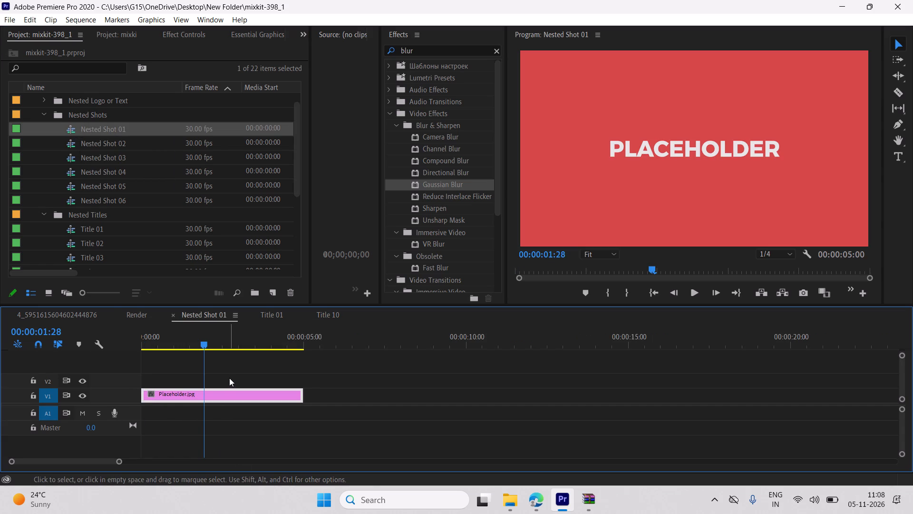
key("ctrl+i")
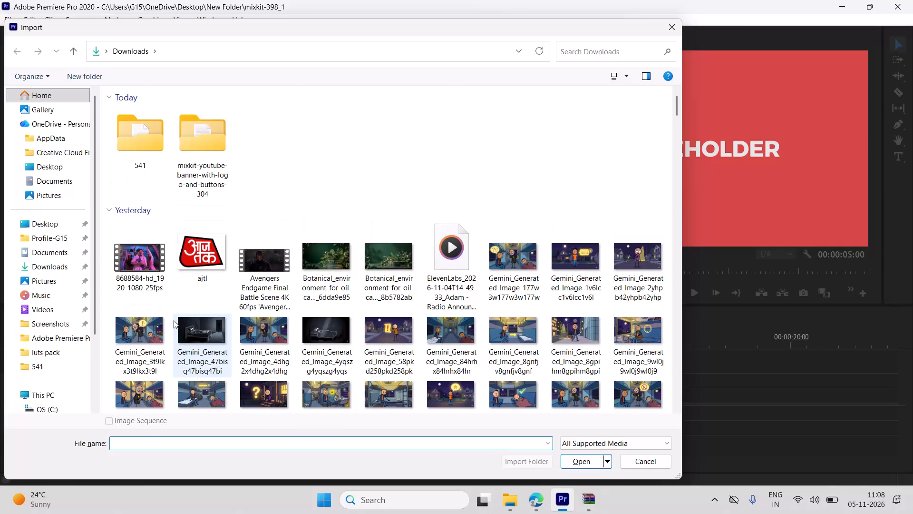
left_click(188, 356)
scroll(125, 332, "down", 3)
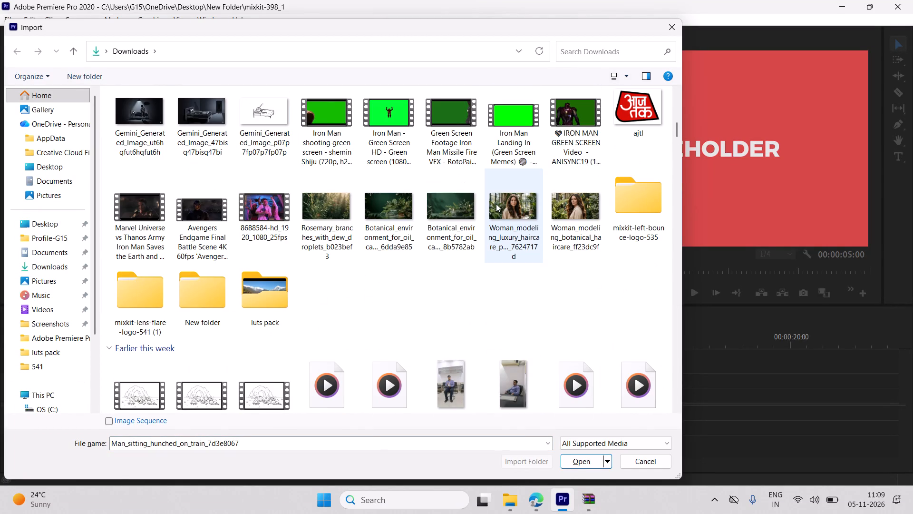
left_click(492, 215)
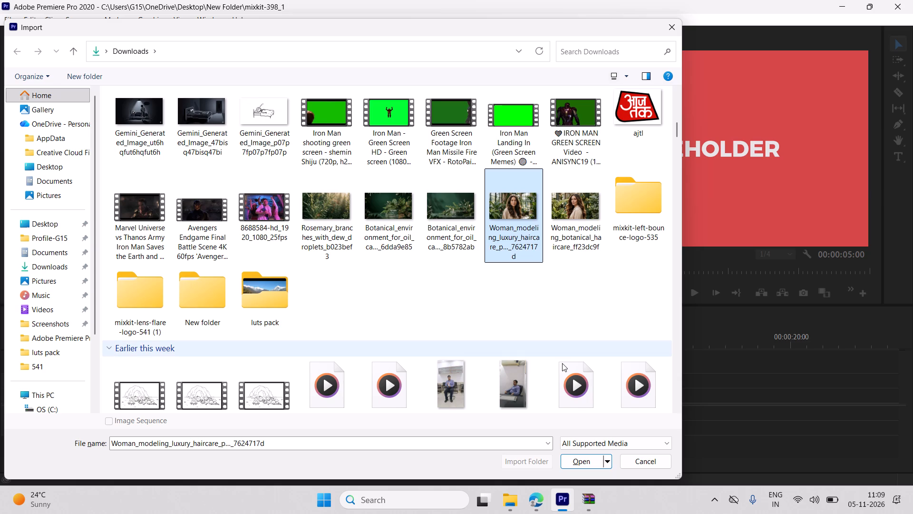
double_click(573, 458)
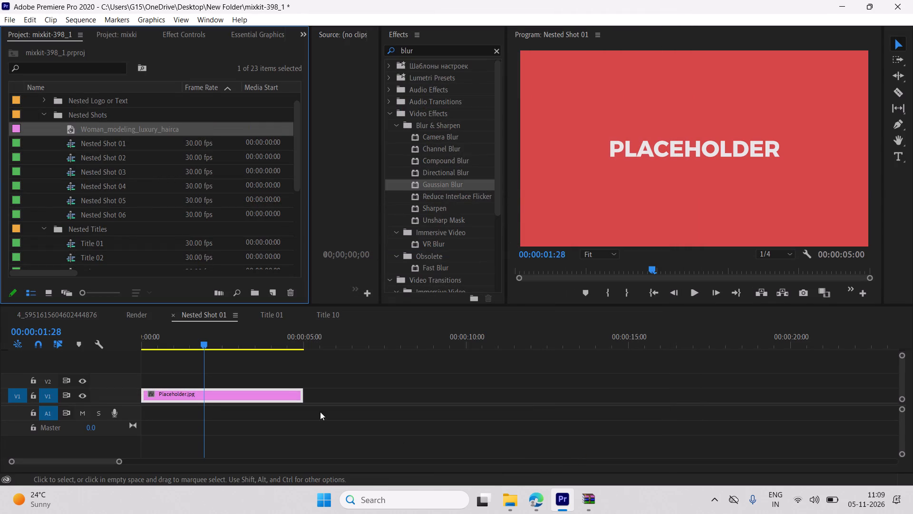
Place the imported woman image on track V2 at the start of Nested Shot 01, above Placeholder.jpg.
left_click_drag(73, 132, 156, 395)
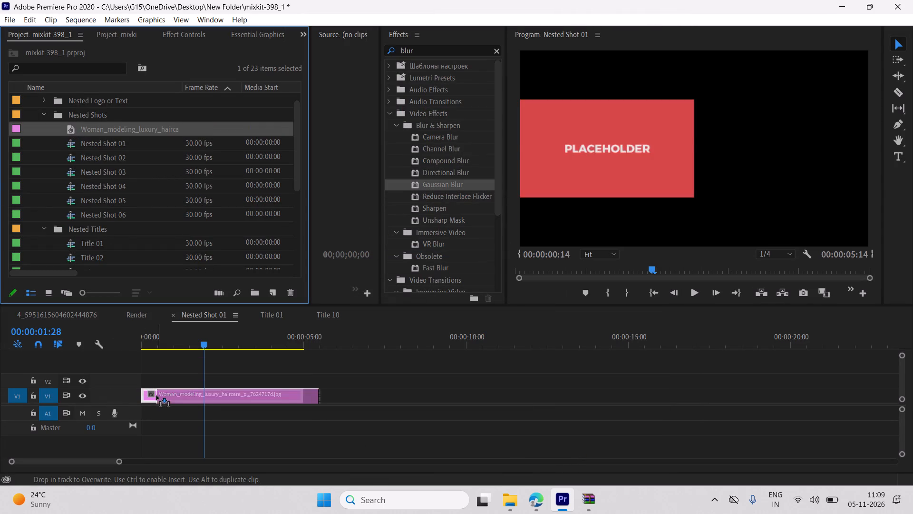
left_click_drag(156, 395, 139, 383)
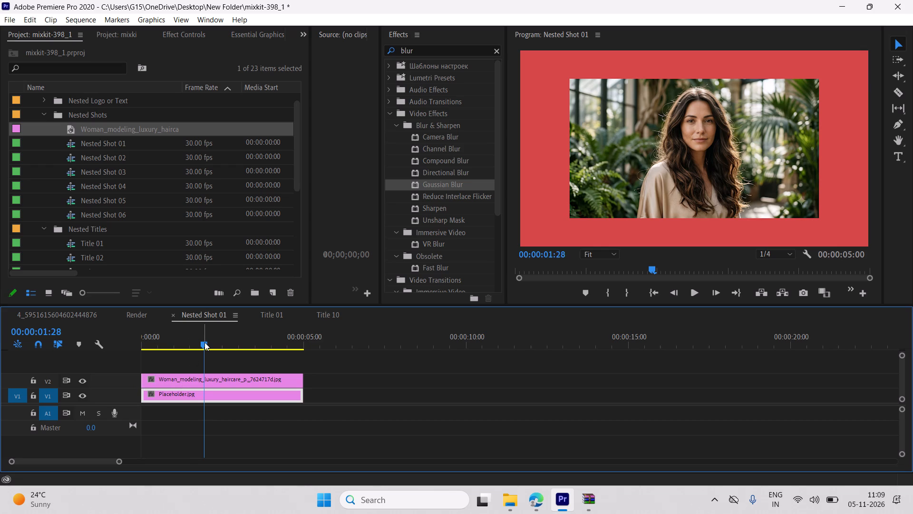
Play the Render sequence to check the first shot's new image, and return the playhead to the beginning.
left_click(51, 316)
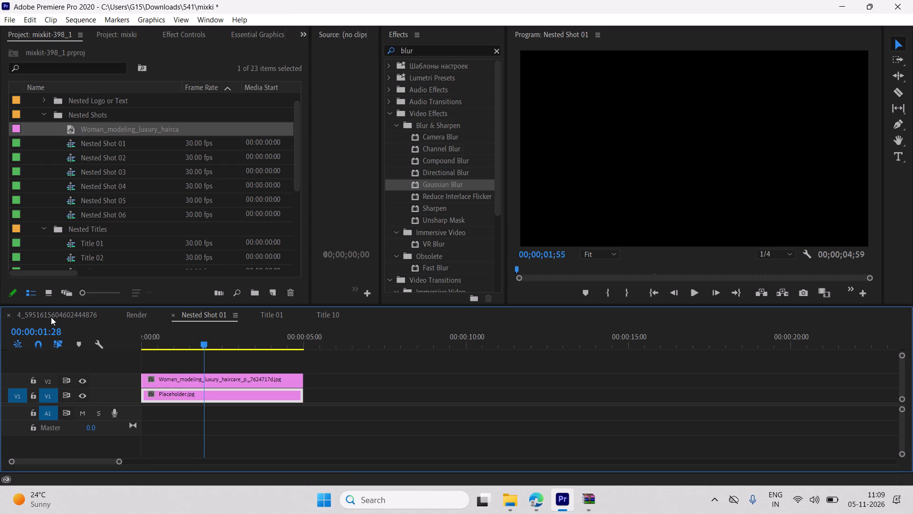
left_click(136, 314)
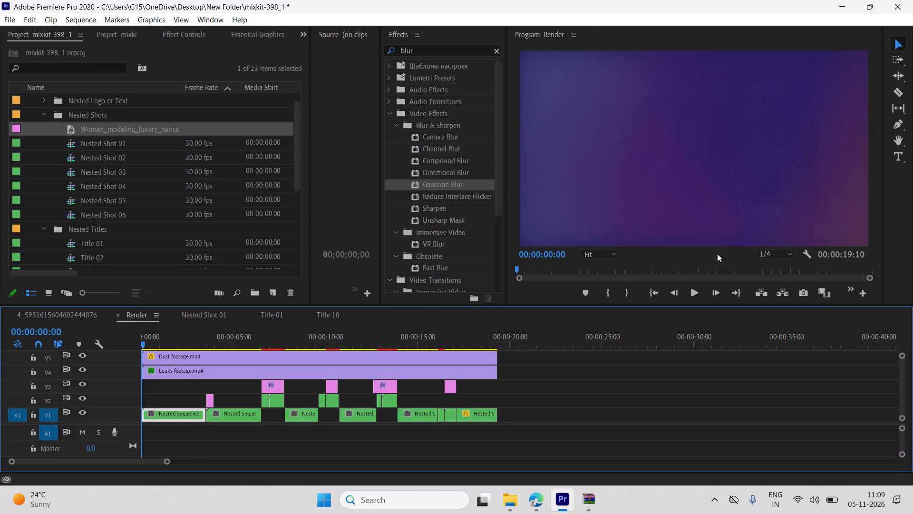
left_click(692, 297)
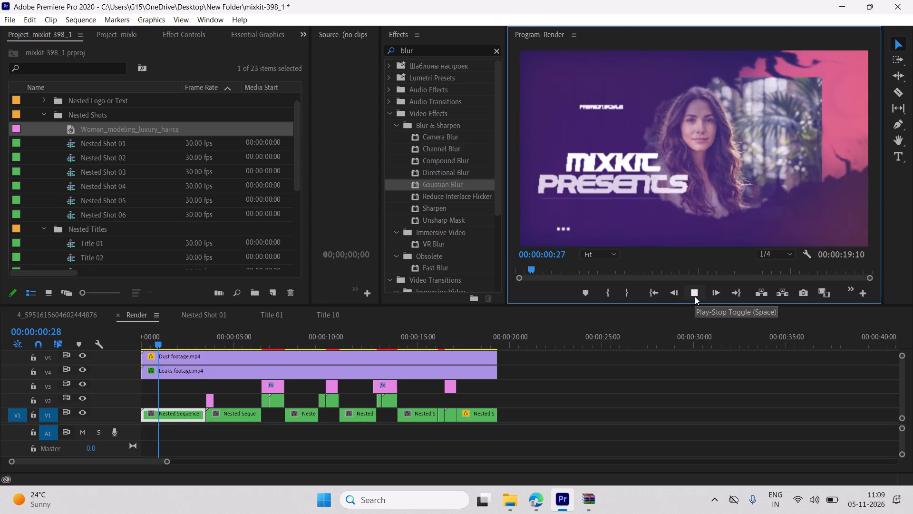
left_click(695, 297)
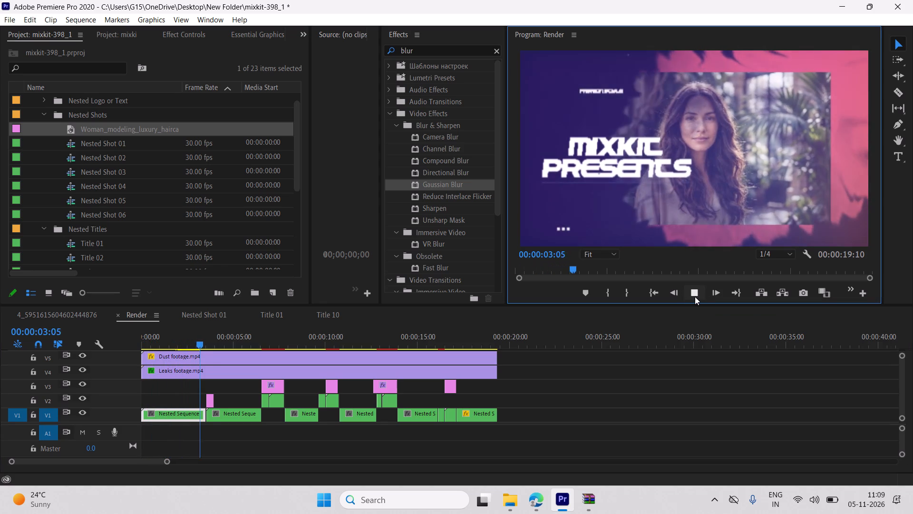
left_click(695, 297)
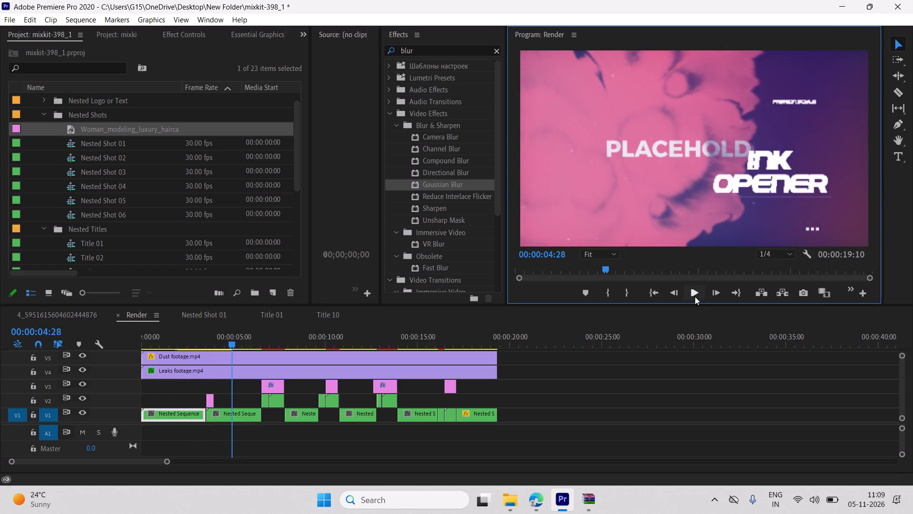
left_click_drag(231, 345, 221, 346)
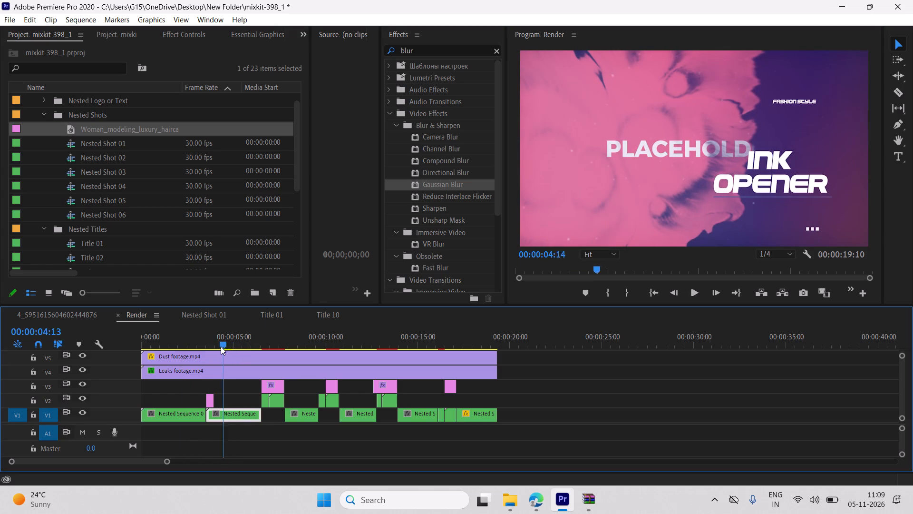
left_click_drag(221, 346, 73, 371)
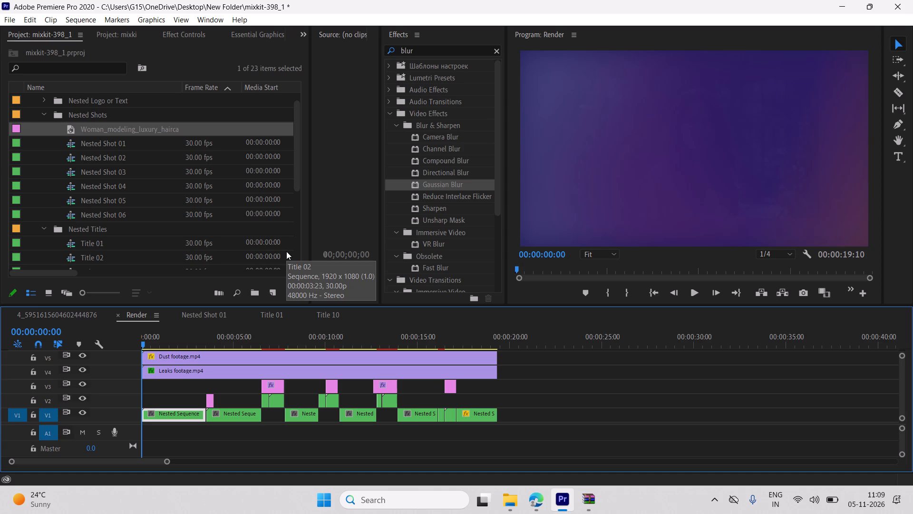
Open the Nested Shot 02 sequence and import the Gemini_Generated_Image_prafx image from Downloads.
double_click(88, 158)
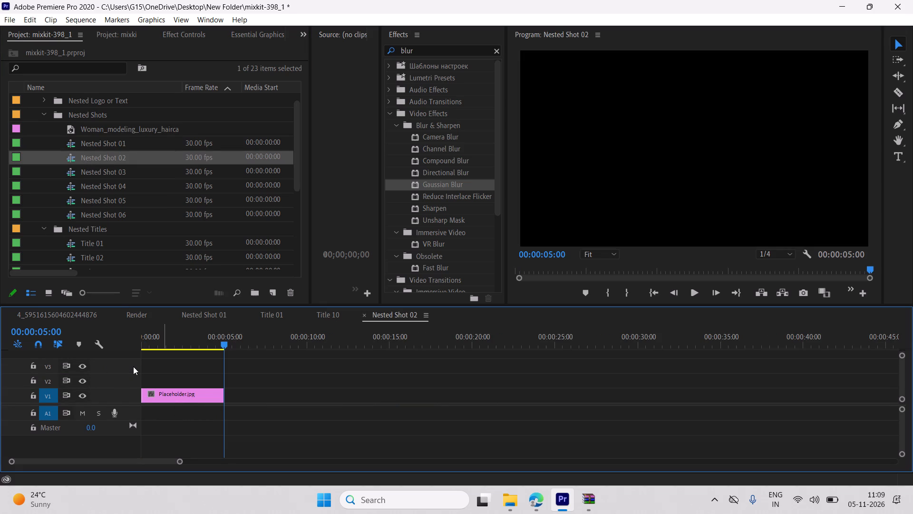
key("ctrl+i")
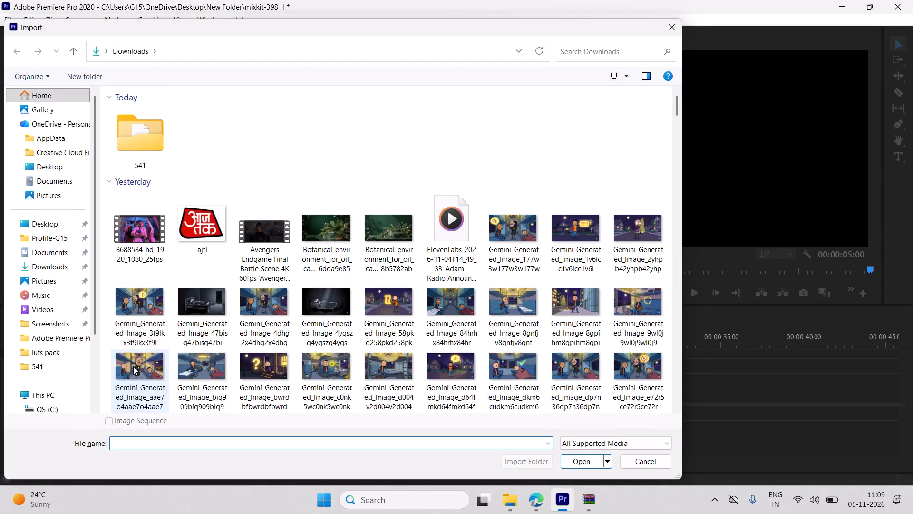
scroll(298, 319, "down", 3)
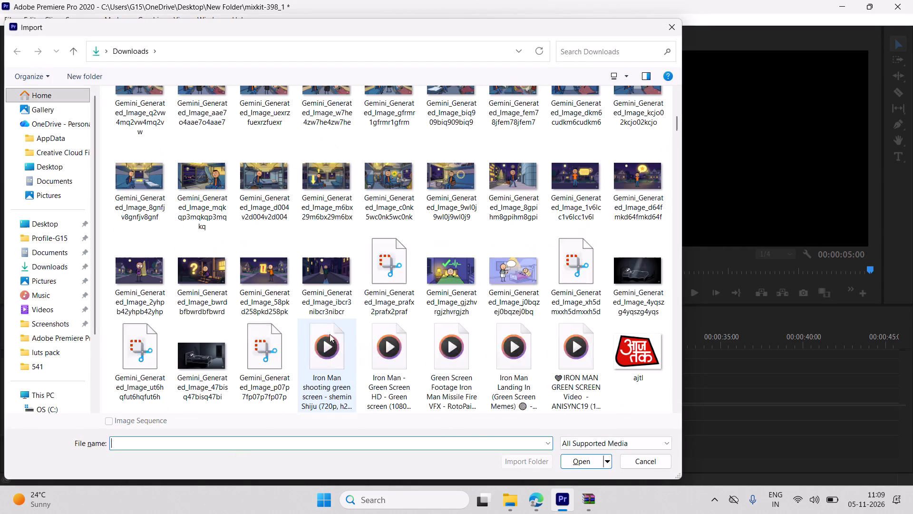
double_click(391, 270)
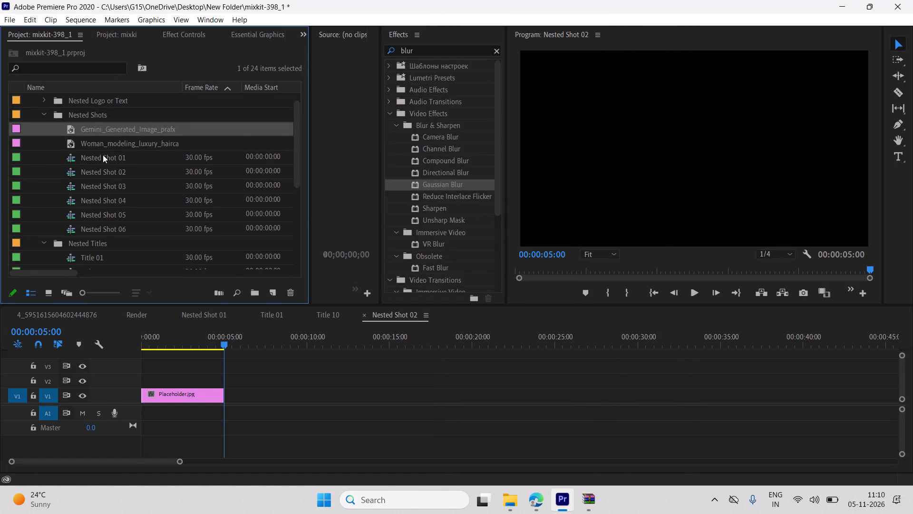
Place the Gemini_Generated_Image_prafx image on track V2 at the start of Nested Shot 02, above Placeholder.jpg.
left_click_drag(75, 130, 140, 380)
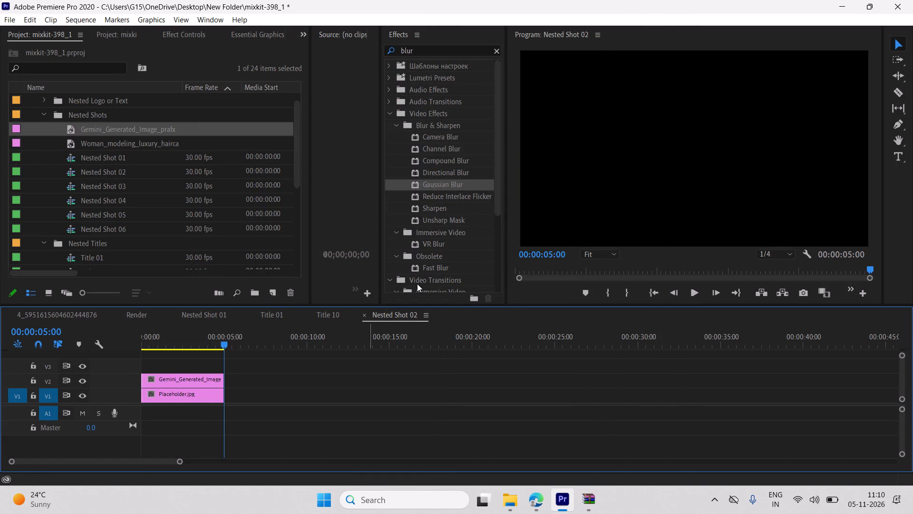
Return to the Nested Shot 01 sequence and set the Scale of the woman image on V2 to 144 so it fills the frame.
left_click(194, 315)
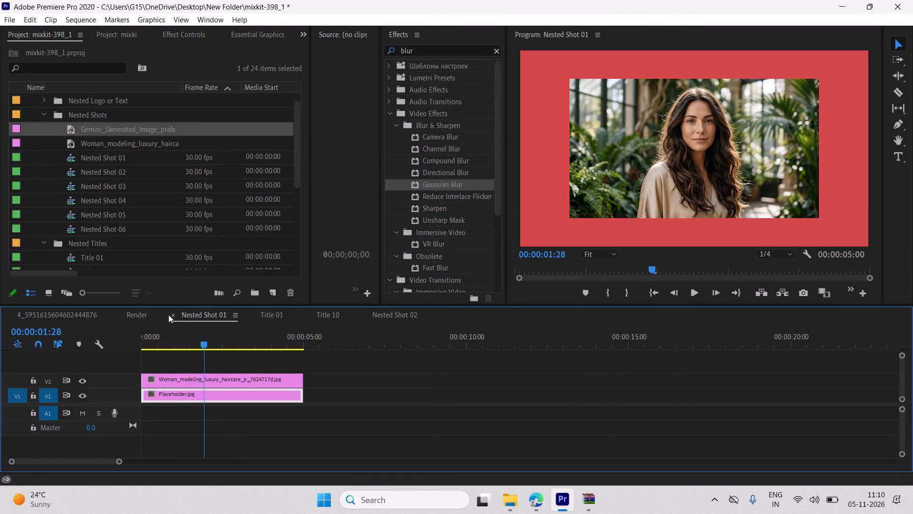
left_click(139, 315)
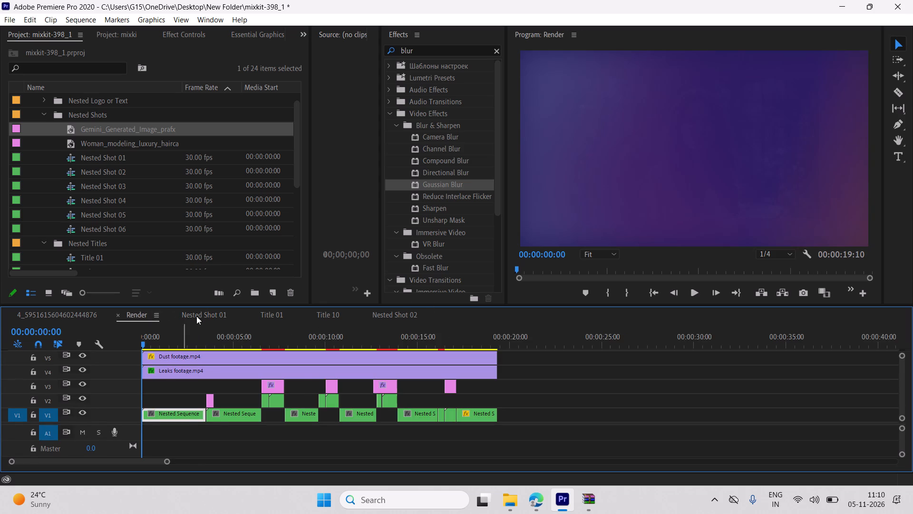
left_click(202, 315)
left_click(214, 374)
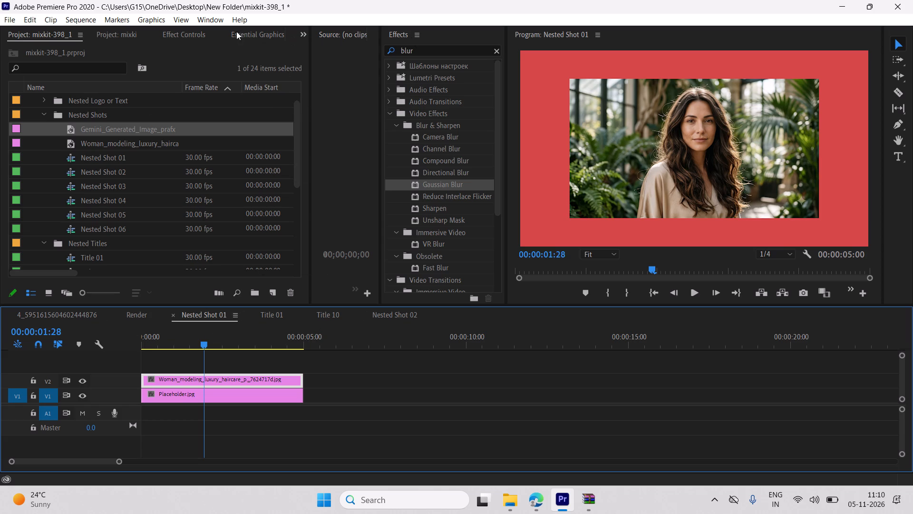
left_click(197, 34)
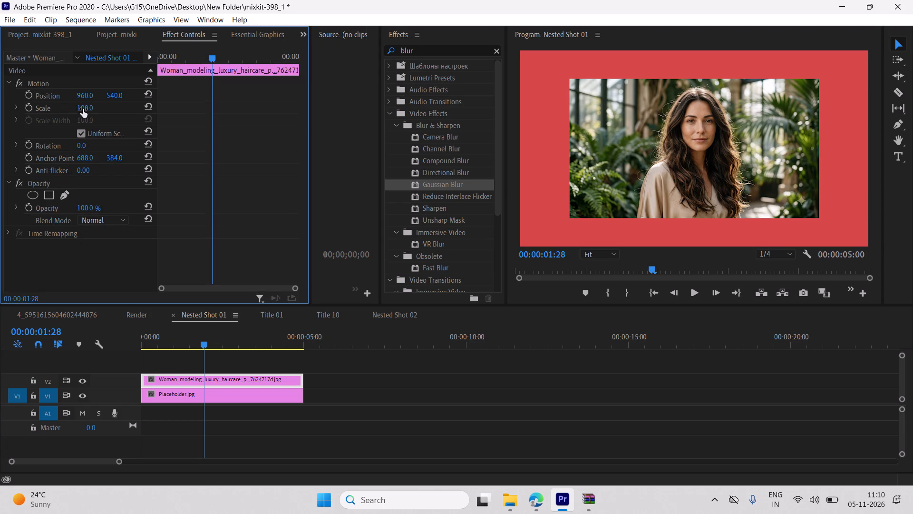
left_click(200, 379)
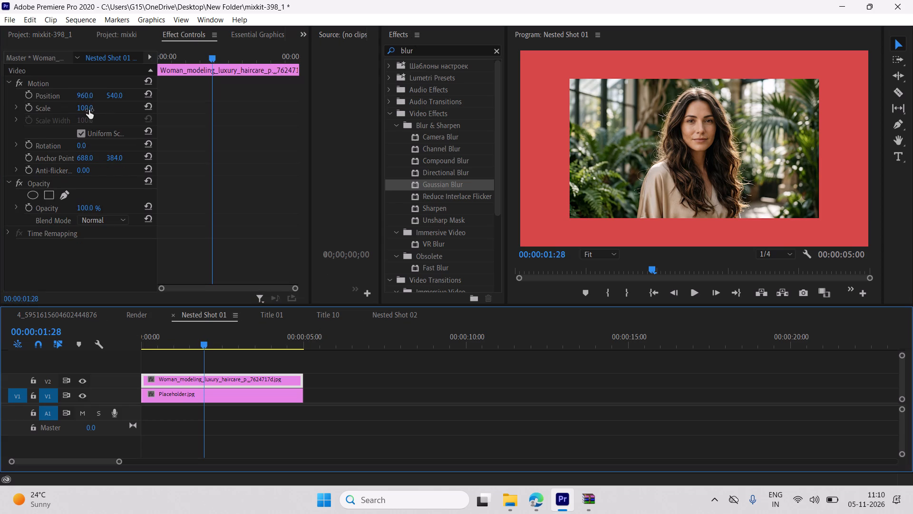
left_click_drag(85, 110, 128, 107)
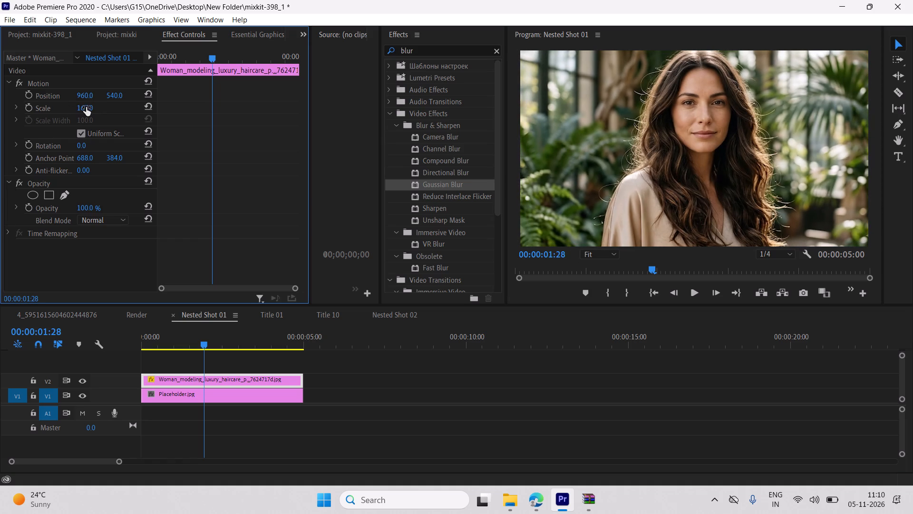
left_click_drag(88, 108, 76, 110)
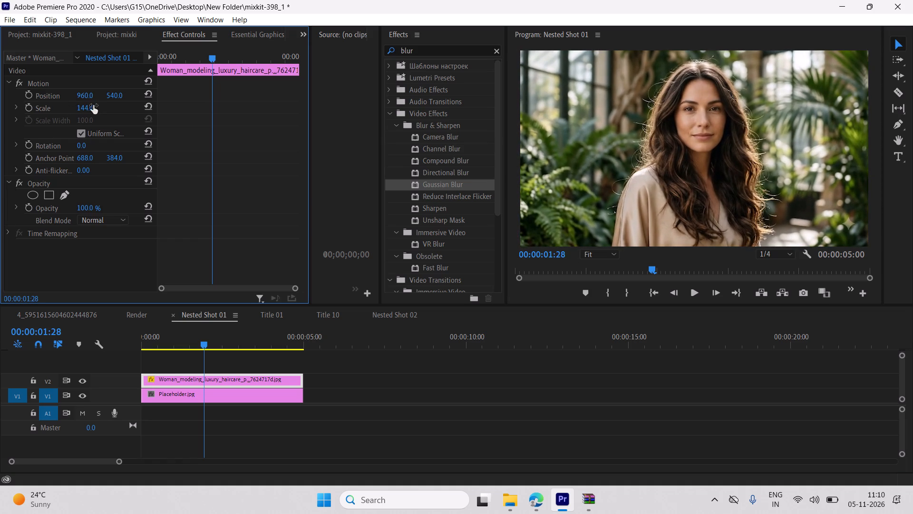
Play the Render sequence to check the first shots with the placed images, and move the playhead past the end of the clips.
left_click(203, 318)
left_click(135, 315)
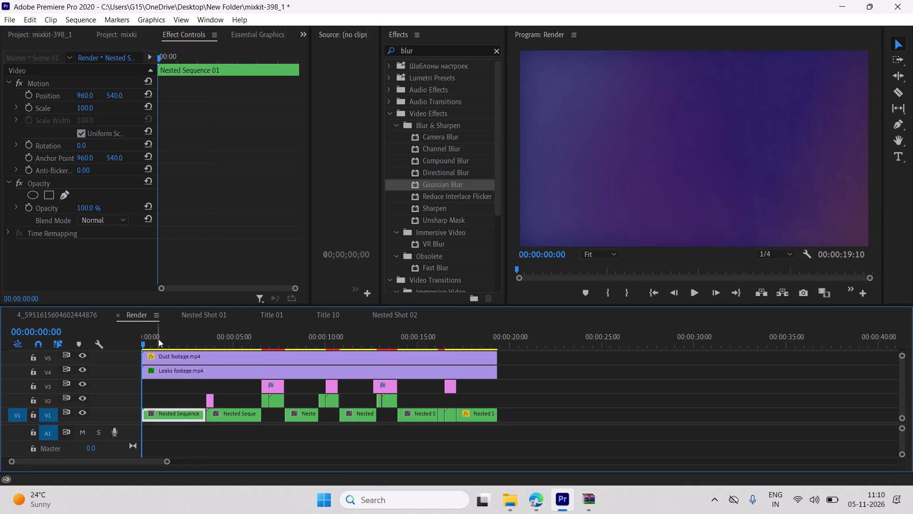
left_click(693, 297)
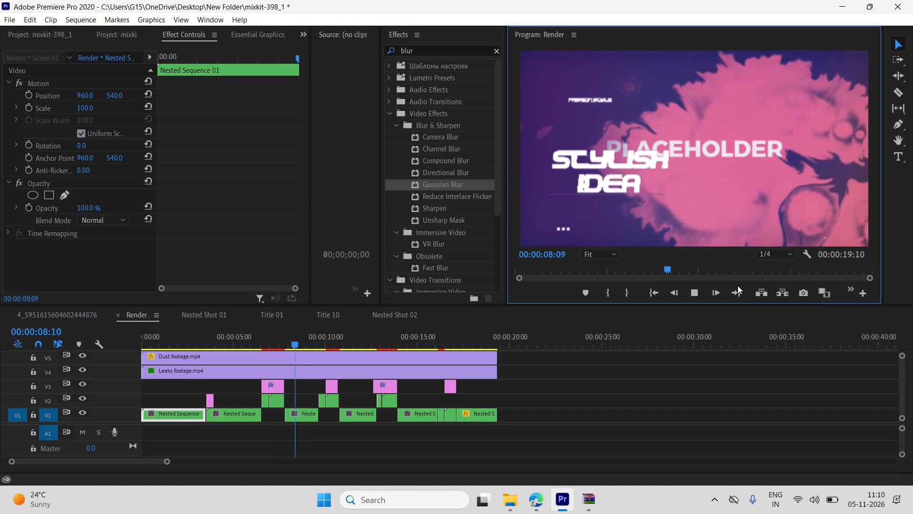
left_click(694, 296)
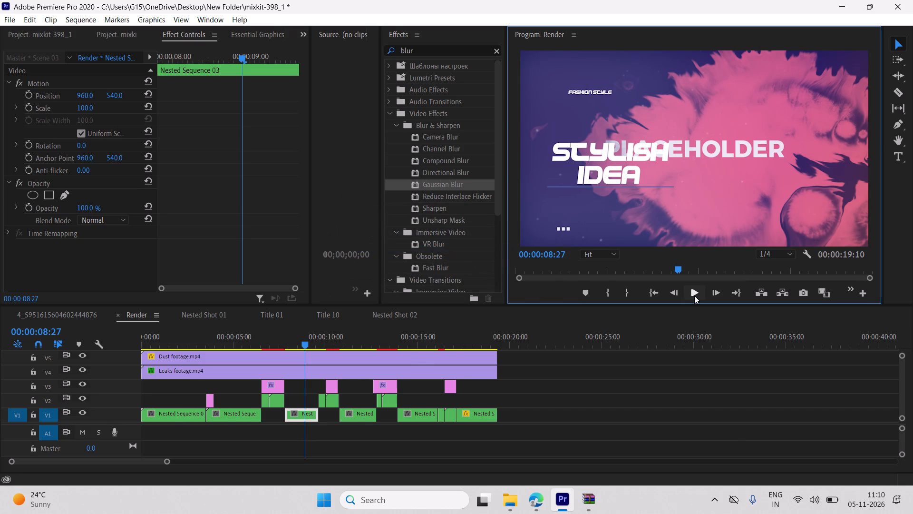
left_click_drag(738, 341, 912, 513)
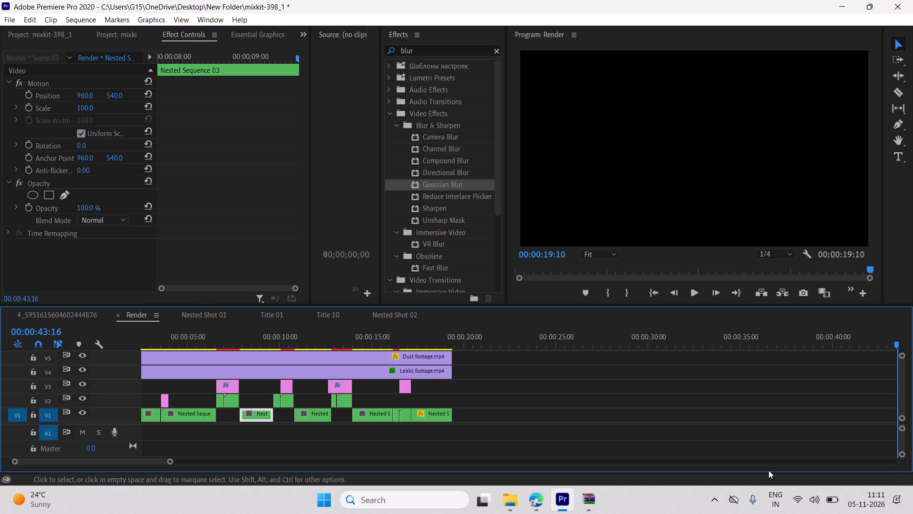
Switch to Microsoft Edge, search the web for winrar, view the official WinRAR site's download page, and close the browser.
left_click(532, 504)
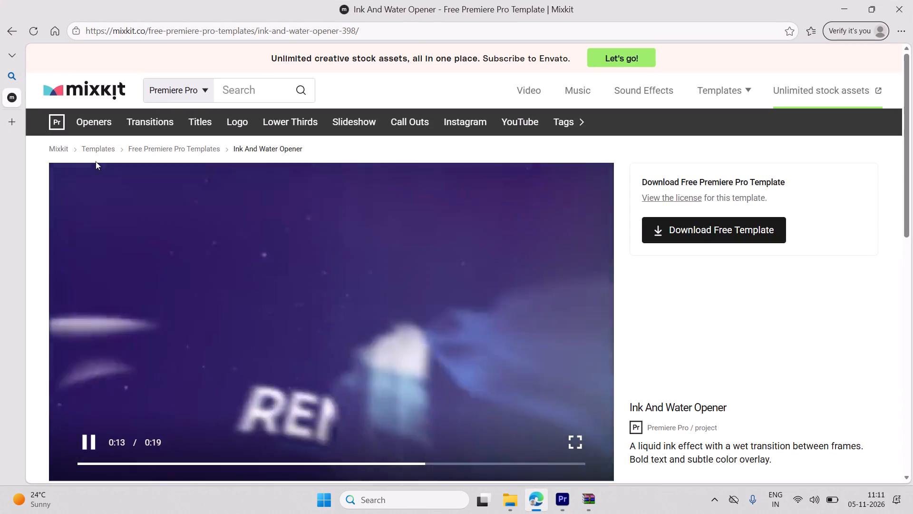
left_click(142, 29)
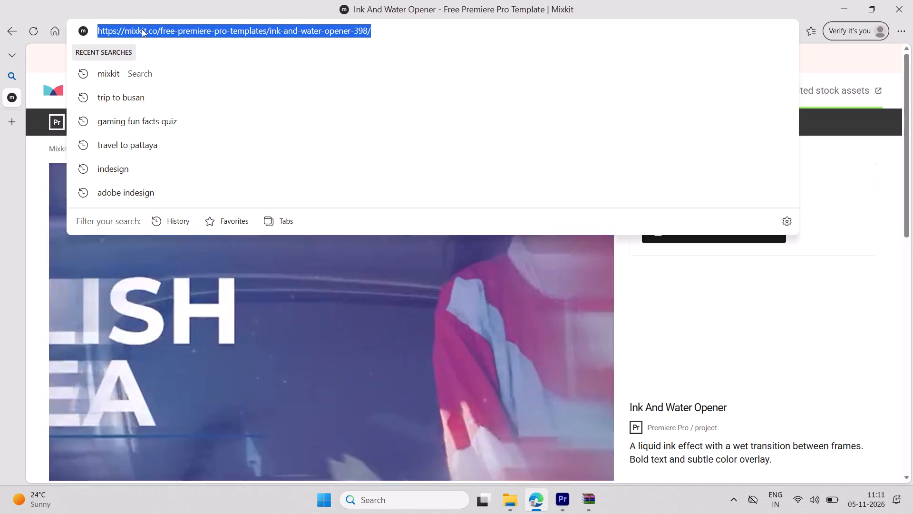
type("winrar")
key("Return")
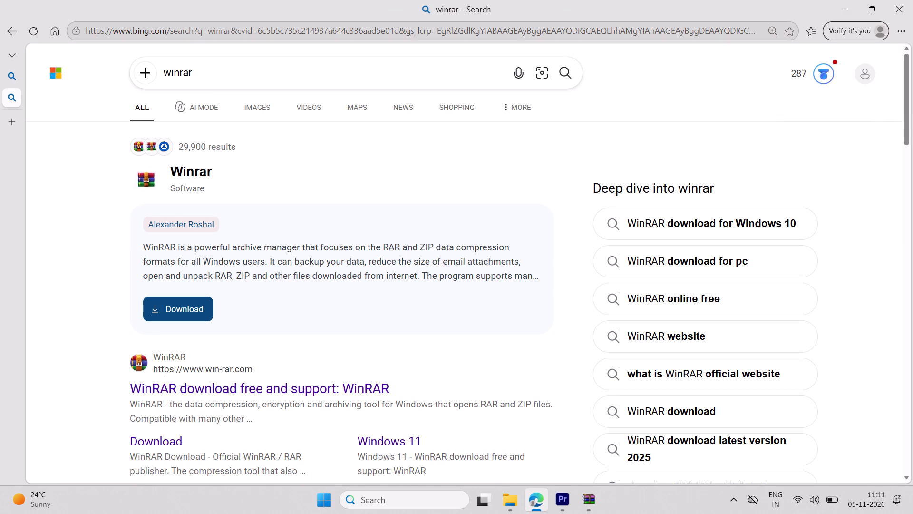
left_click(173, 389)
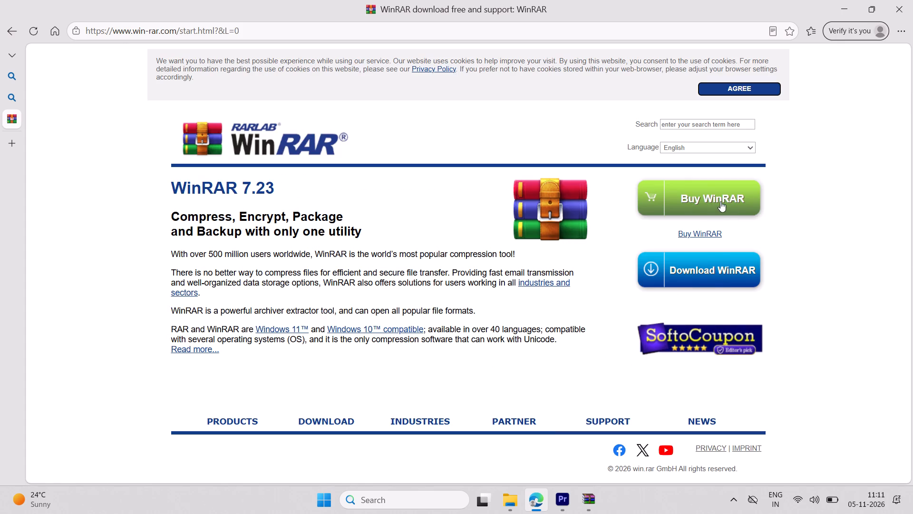
left_click(725, 84)
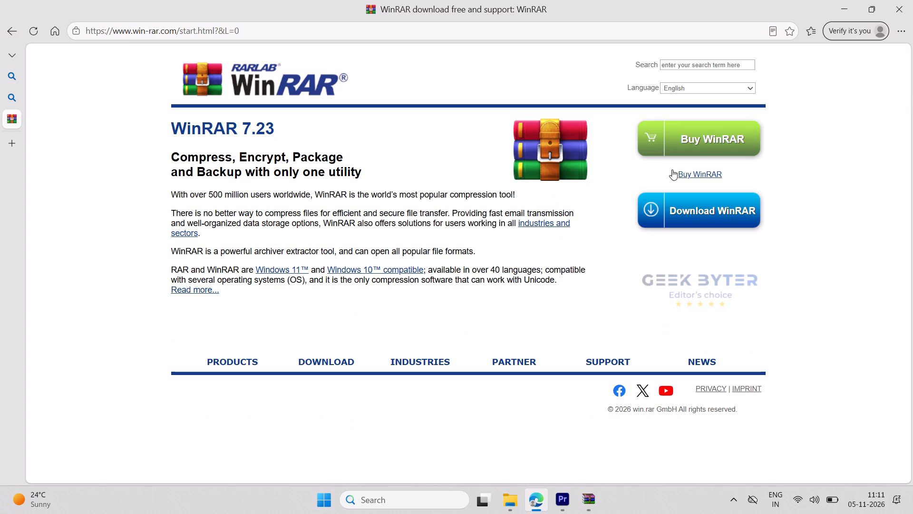
left_click(711, 212)
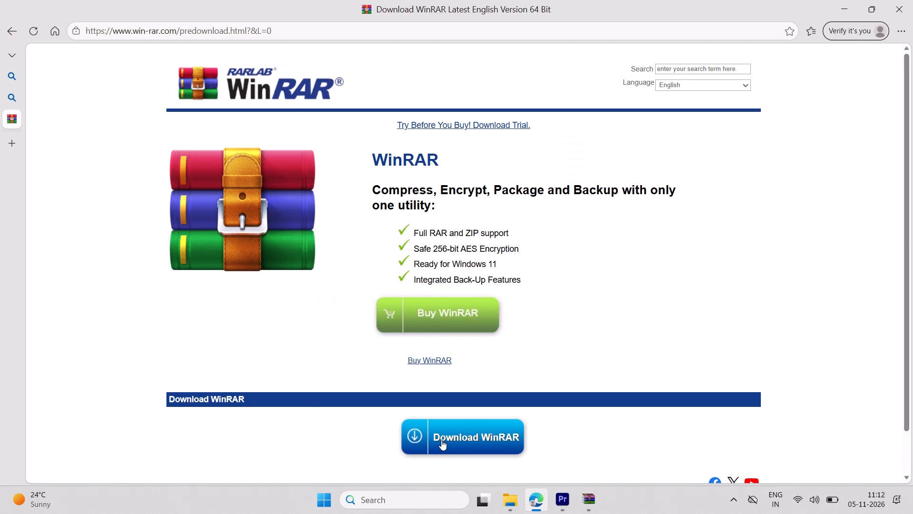
left_click(6, 34)
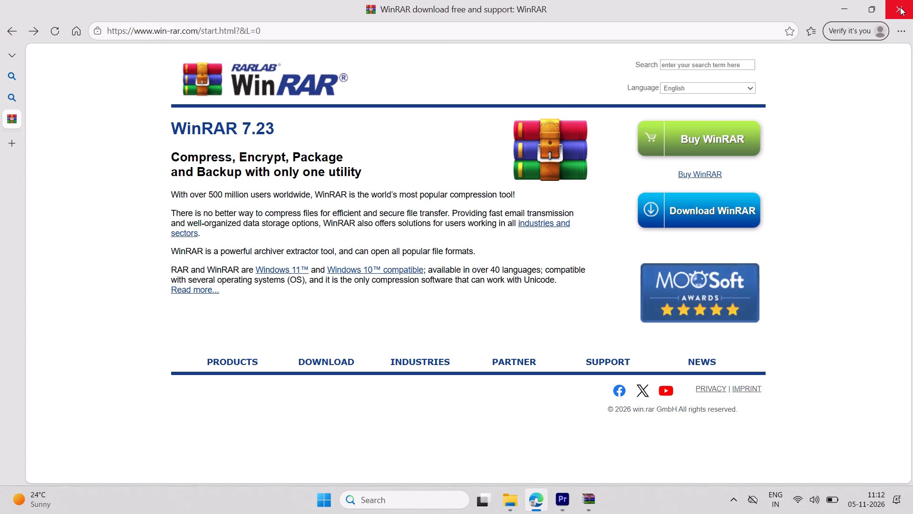
left_click(900, 7)
Reopen Microsoft Edge, search for download winrar mac, and open WinRAR's RAR for Linux and Mac page.
left_click(538, 502)
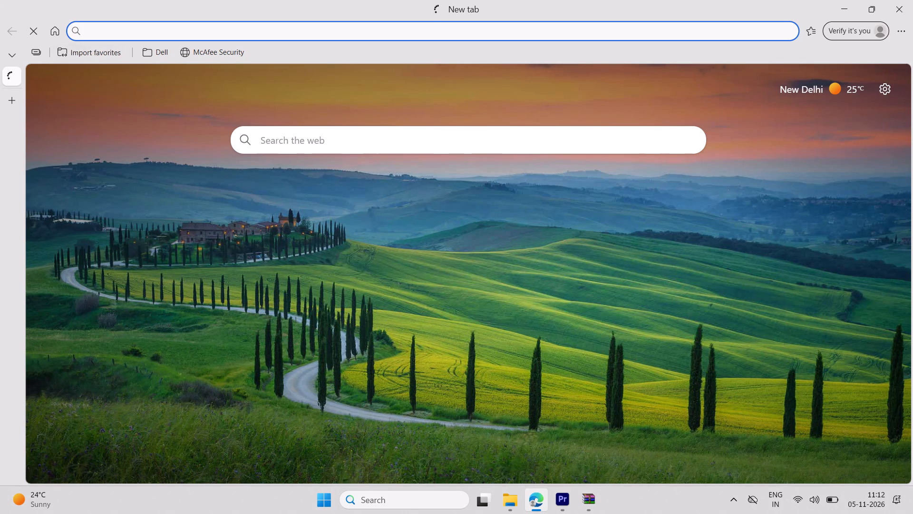
type("download winrar")
key("space")
type("max")
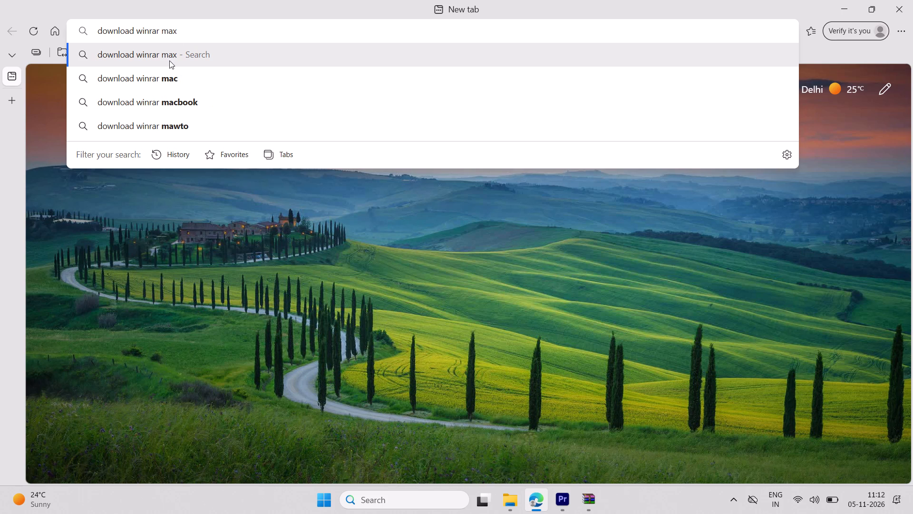
left_click(161, 75)
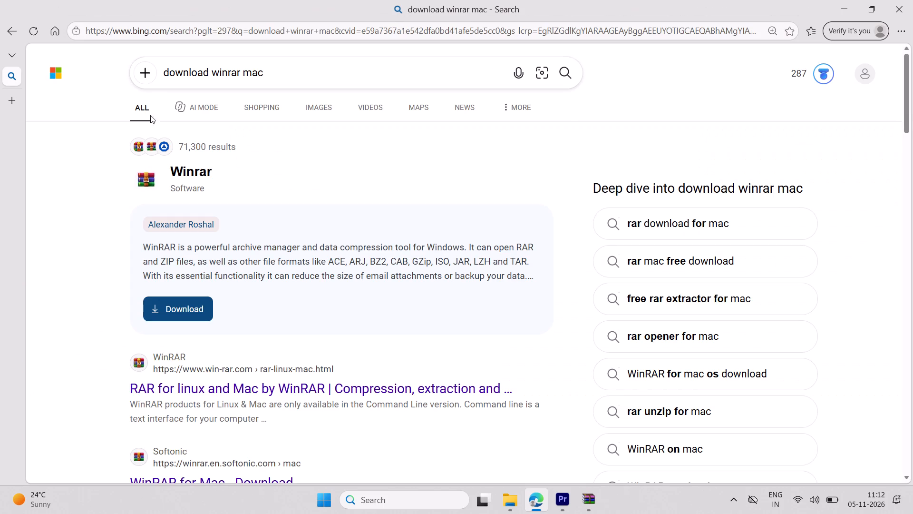
left_click(179, 389)
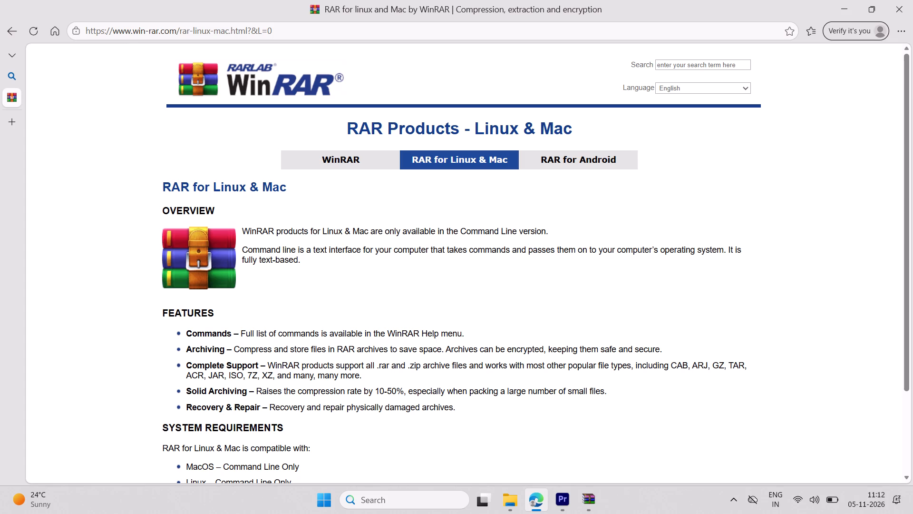
Examine WinRAR's Windows and Linux & Mac product pages, view the Download WinRAR page, and close the browser.
left_click(315, 169)
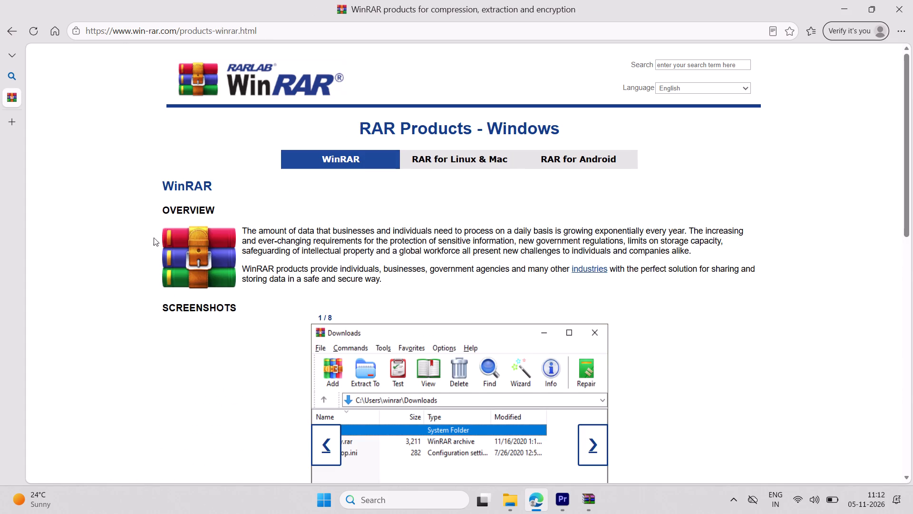
scroll(291, 318, "down", 16)
scroll(273, 297, "up", 20)
scroll(273, 297, "up", 2)
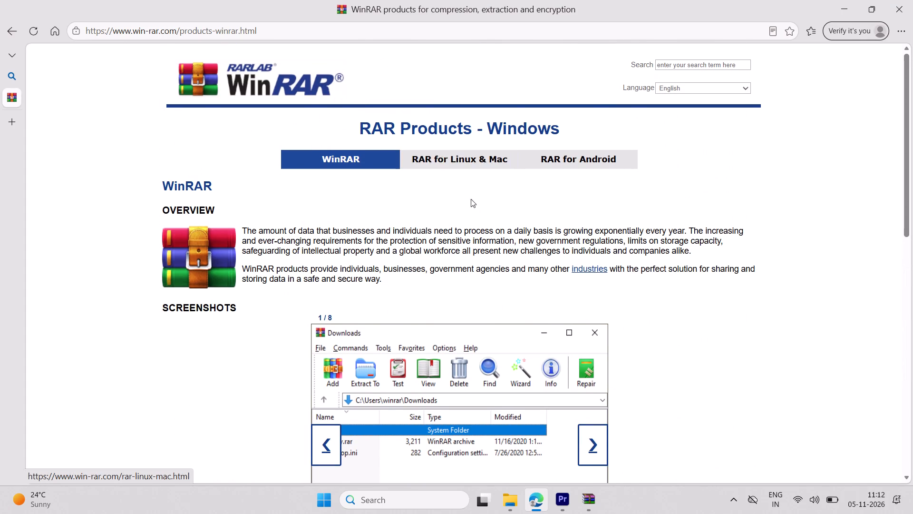
left_click(464, 154)
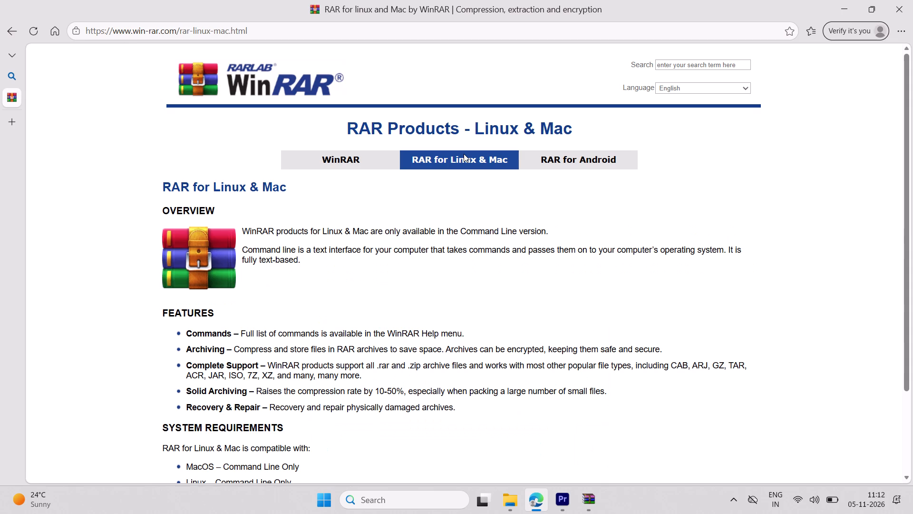
scroll(410, 293, "down", 8)
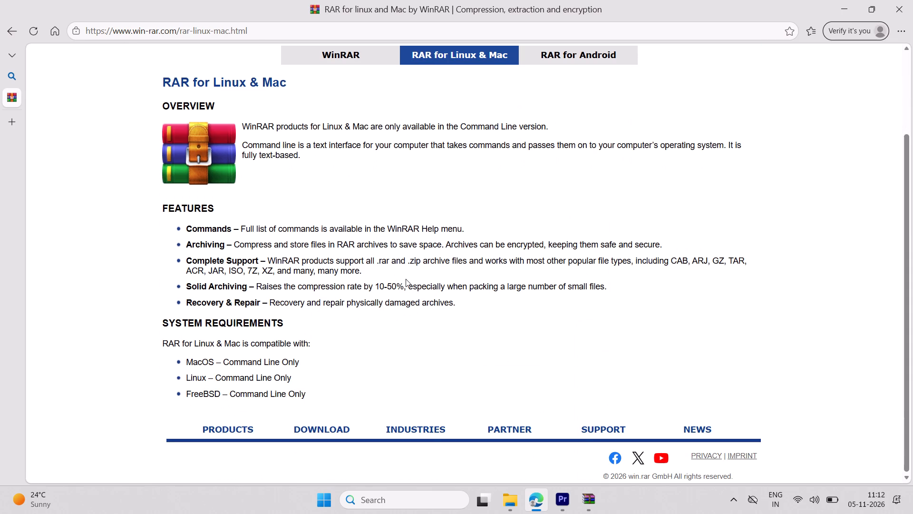
scroll(406, 279, "down", 7)
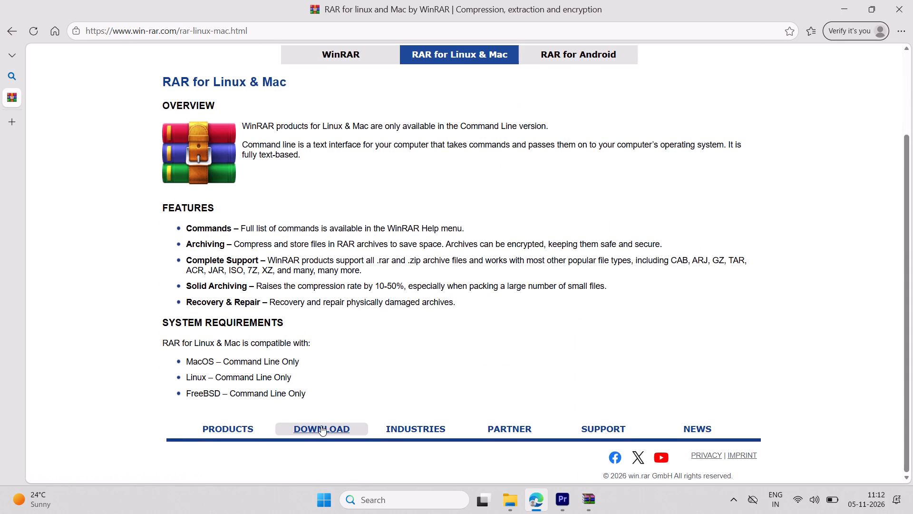
left_click(321, 425)
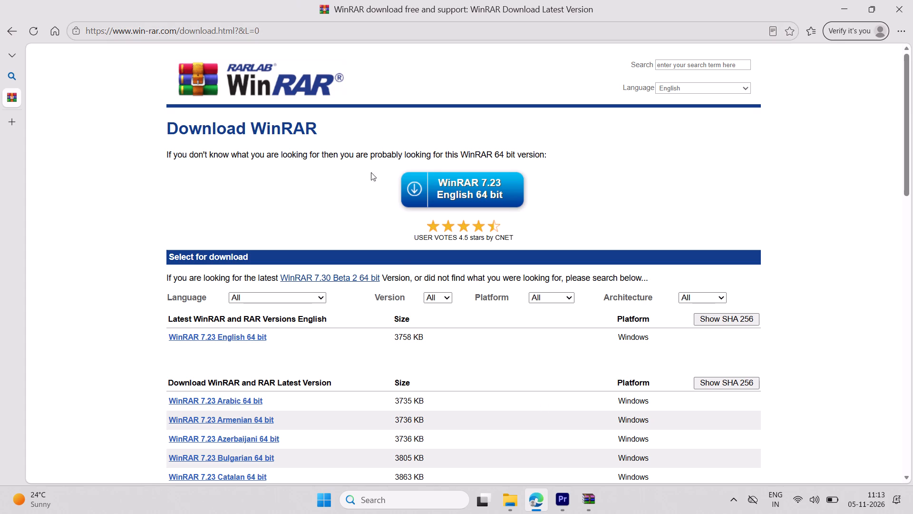
left_click(912, 0)
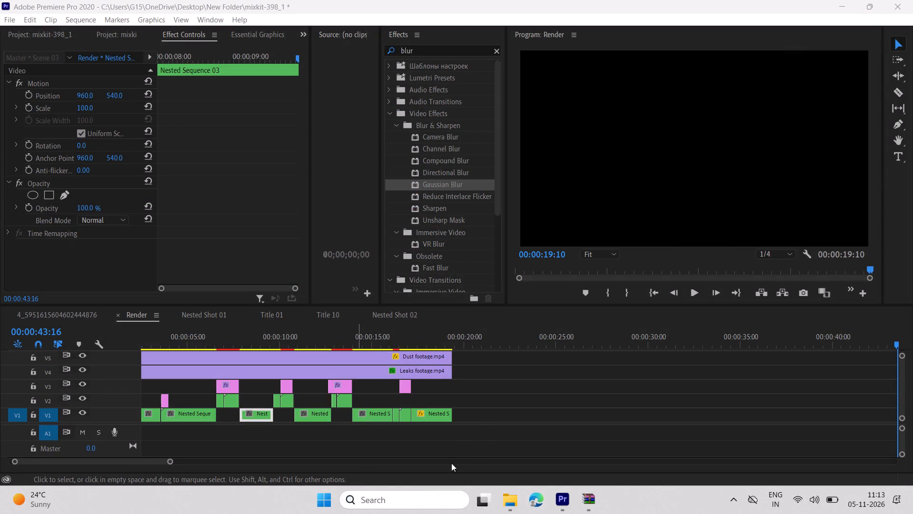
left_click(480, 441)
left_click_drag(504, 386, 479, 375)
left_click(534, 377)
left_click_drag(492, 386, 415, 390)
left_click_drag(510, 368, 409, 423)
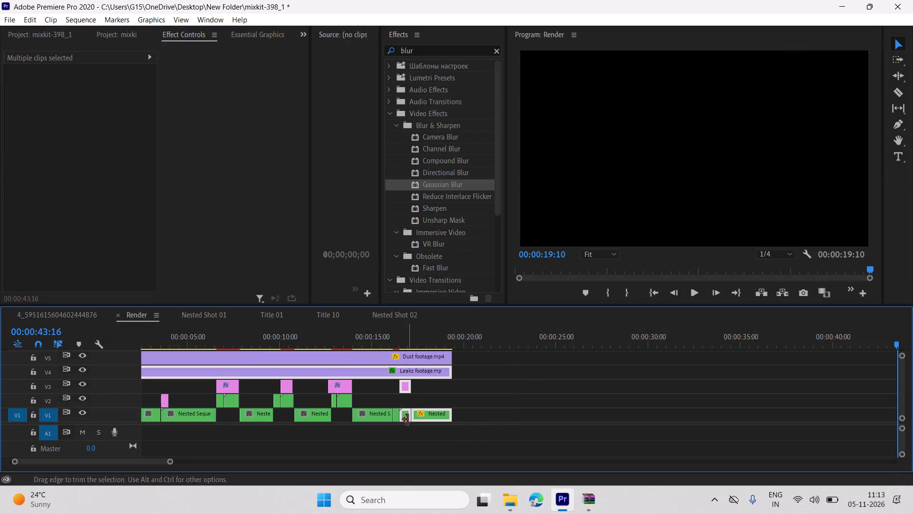